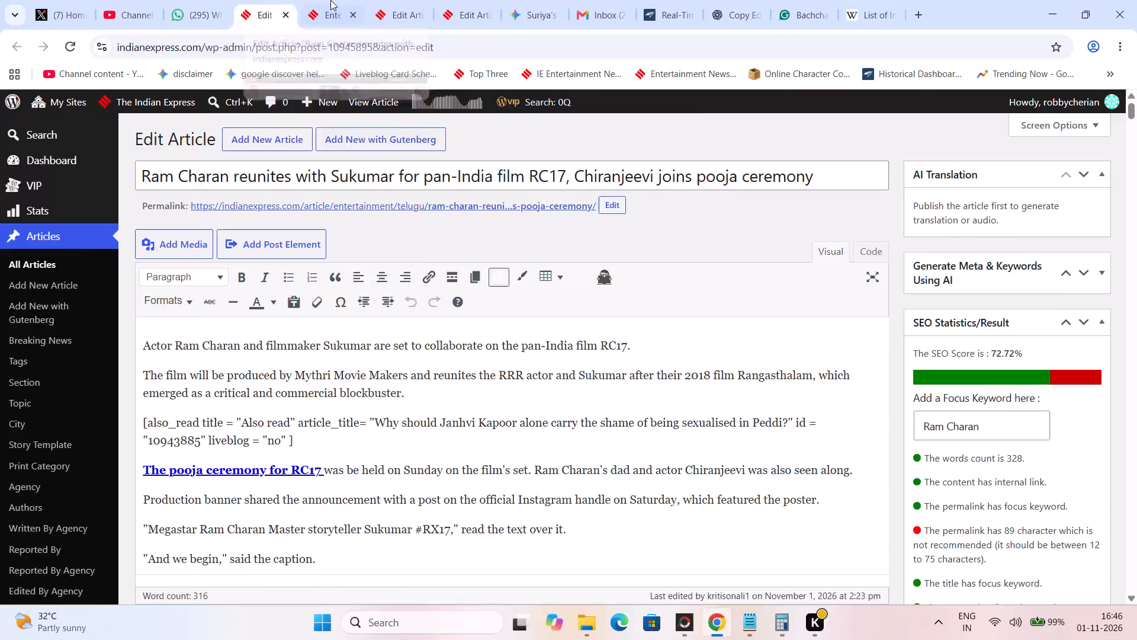
Close the Entertainment section page and bring up the edit page of the AK47 box office collection day 2 article.
{"action": "left_click", "coordinate": [337, 0]}
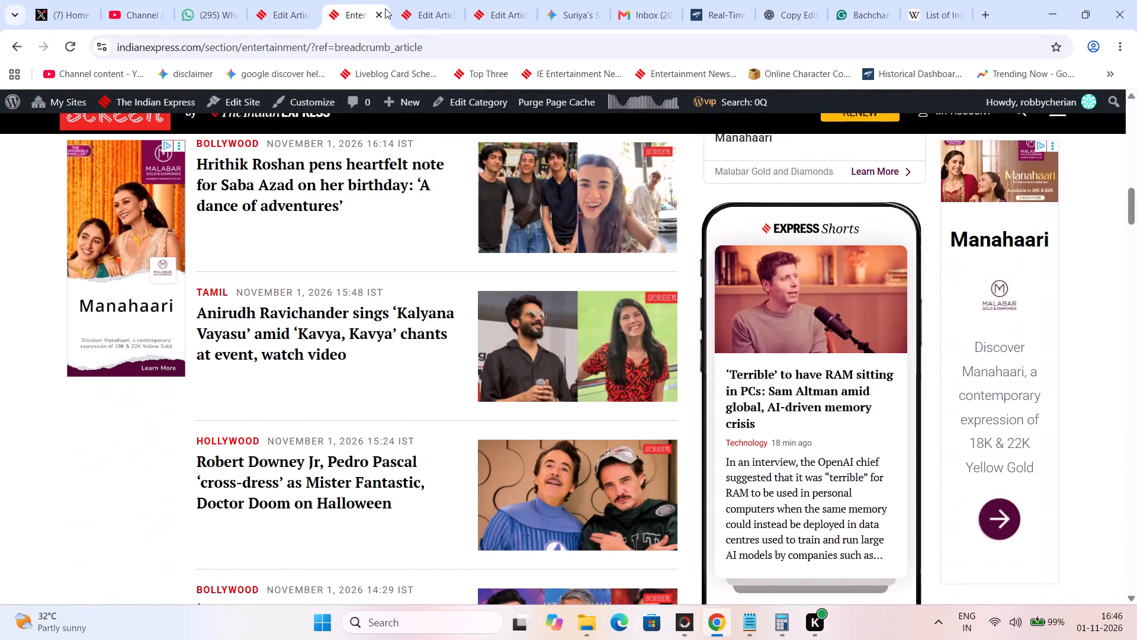
{"action": "left_click", "coordinate": [382, 11]}
{"action": "left_click", "coordinate": [457, 0]}
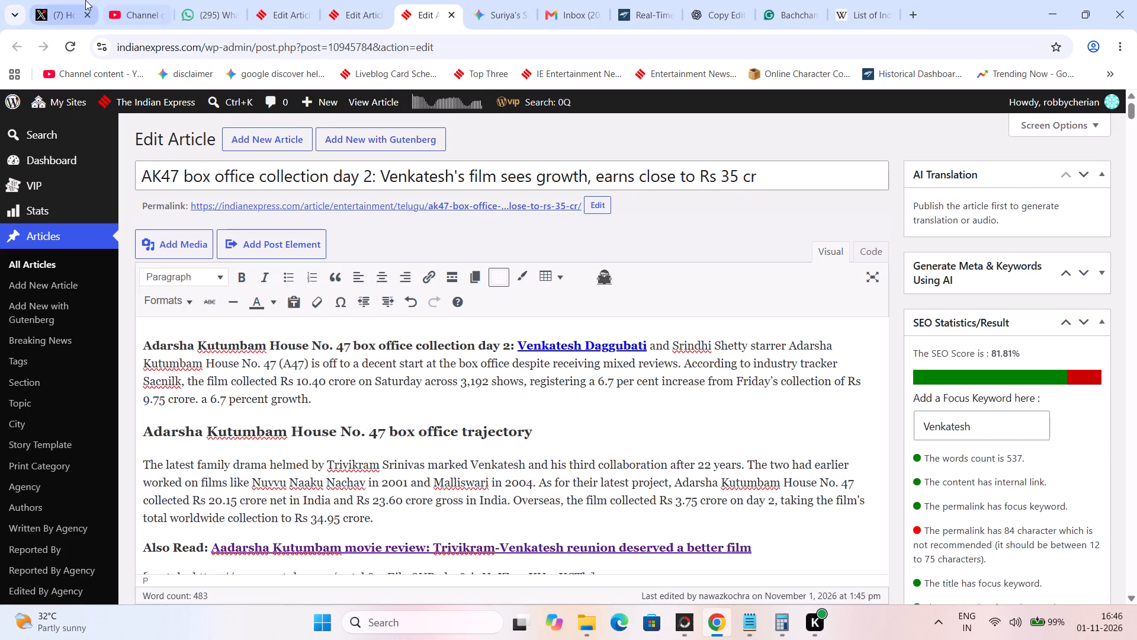
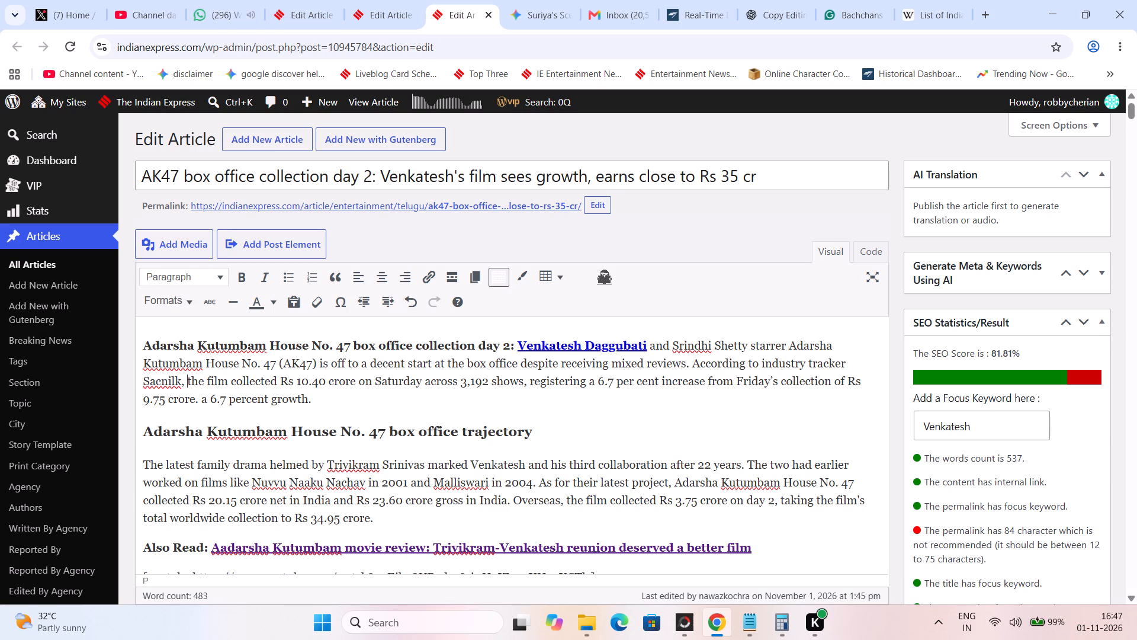
Delete the redundant phrase "a 6.7 percent growth." after "Rs 9.75 crore." at the end of the article's opening paragraph.
{"action": "key", "text": "Right"}
{"action": "key", "text": "Down"}
{"action": "key", "text": "Right"}
{"action": "key", "text": "Delete"}
{"action": "key", "text": "Delete"}
{"action": "key", "text": "Delete"}
{"action": "key", "text": "Delete"}
{"action": "key", "text": "Delete"}
{"action": "key", "text": "Delete"}
{"action": "key", "text": "Delete"}
{"action": "key", "text": "Delete"}
{"action": "key", "text": "Delete"}
{"action": "key", "text": "Delete"}
{"action": "key", "text": "Delete"}
{"action": "key", "text": "Delete"}
{"action": "key", "text": "Delete"}
{"action": "key", "text": "Delete"}
{"action": "key", "text": "Delete"}
{"action": "key", "text": "Delete"}
{"action": "key", "text": "Delete"}
{"action": "key", "text": "Delete"}
{"action": "key", "text": "Delete"}
{"action": "key", "text": "Delete"}
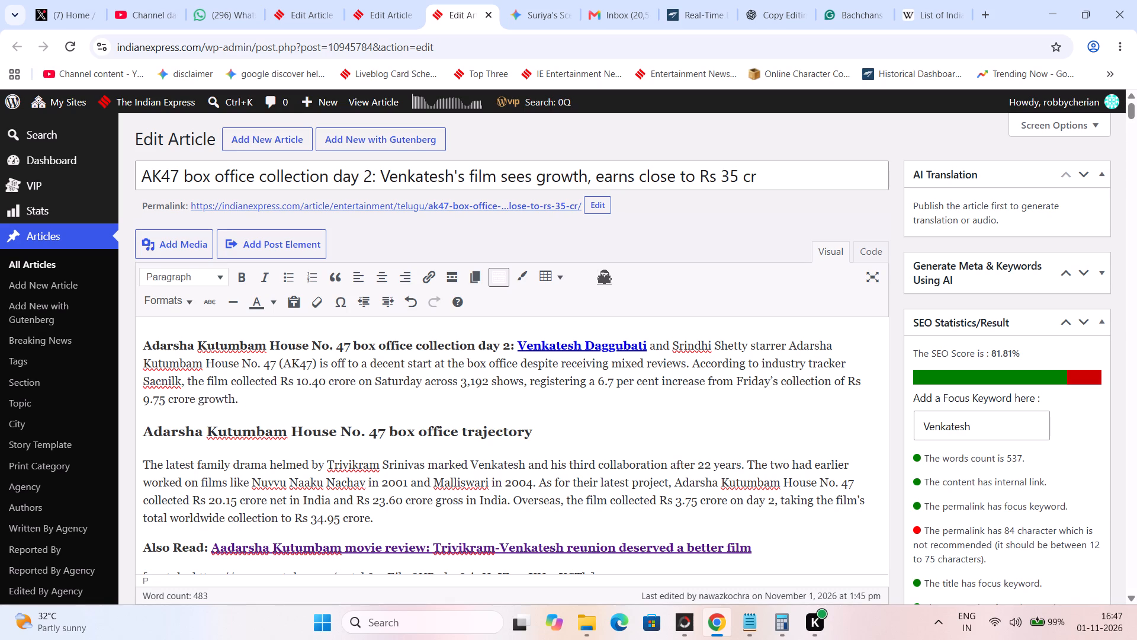
{"action": "key", "text": "Delete"}
{"action": "key", "text": "Delete"}
{"action": "key", "text": "Up"}
{"action": "key", "text": "Up"}
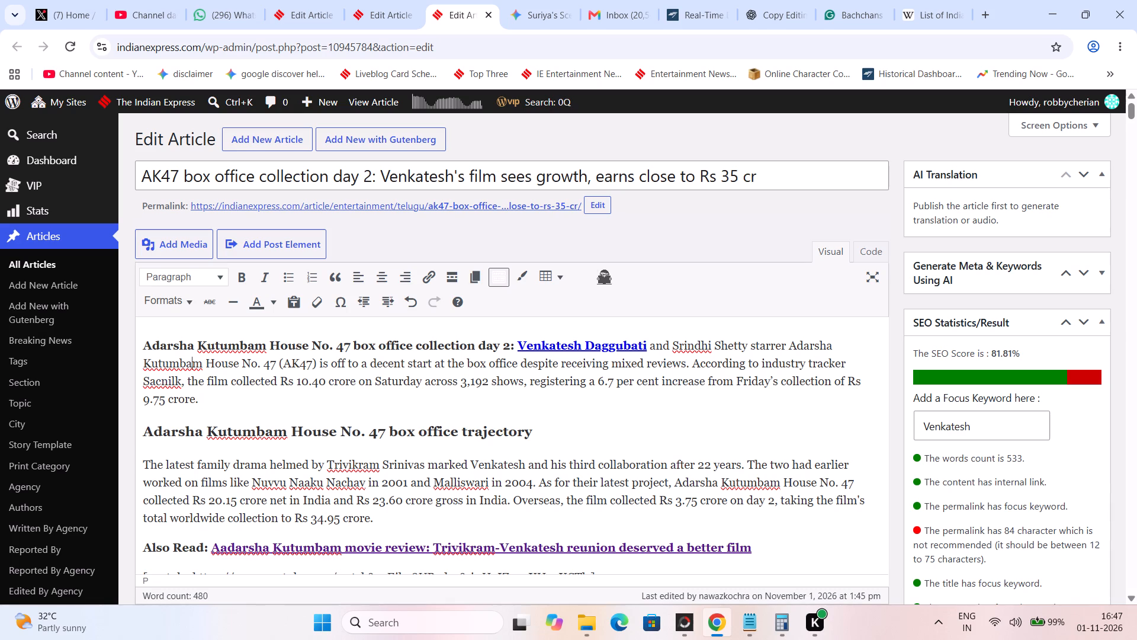
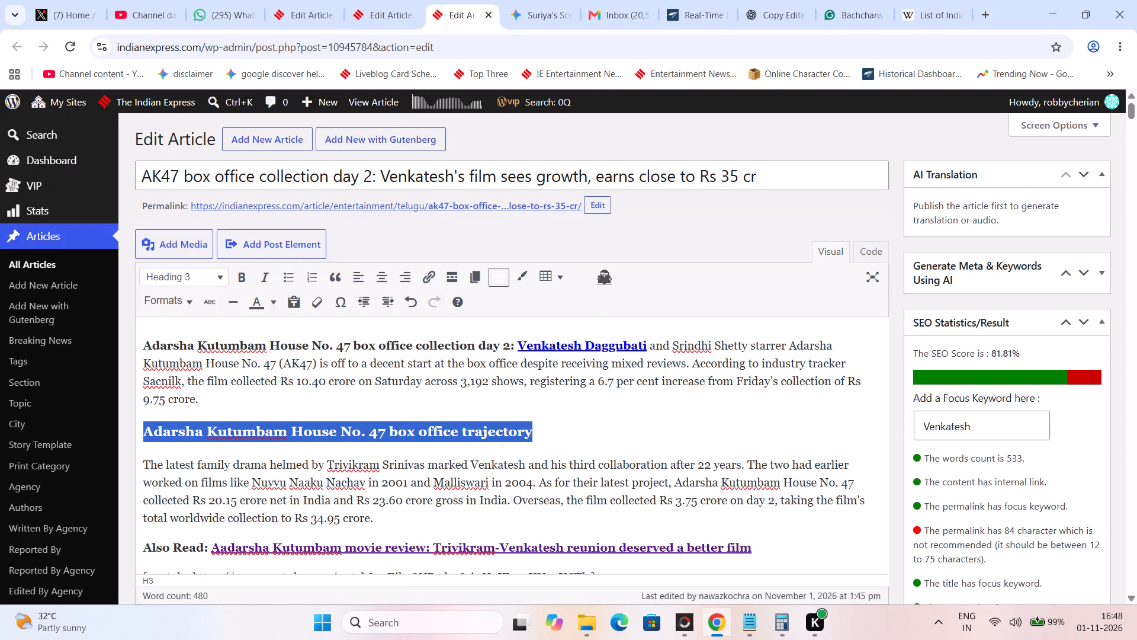
{"action": "key", "text": "BackSpace"}
{"action": "key", "text": "BackSpace"}
Remove the word "latest" from the opening of the family drama paragraph.
{"action": "key", "text": "Right"}
{"action": "key", "text": "Right"}
{"action": "key", "text": "Right"}
{"action": "key", "text": "Right"}
{"action": "key", "text": "Right"}
{"action": "key", "text": "Right"}
{"action": "key", "text": "Right"}
{"action": "key", "text": "Right"}
{"action": "key", "text": "Right"}
{"action": "key", "text": "Right"}
{"action": "key", "text": "BackSpace"}
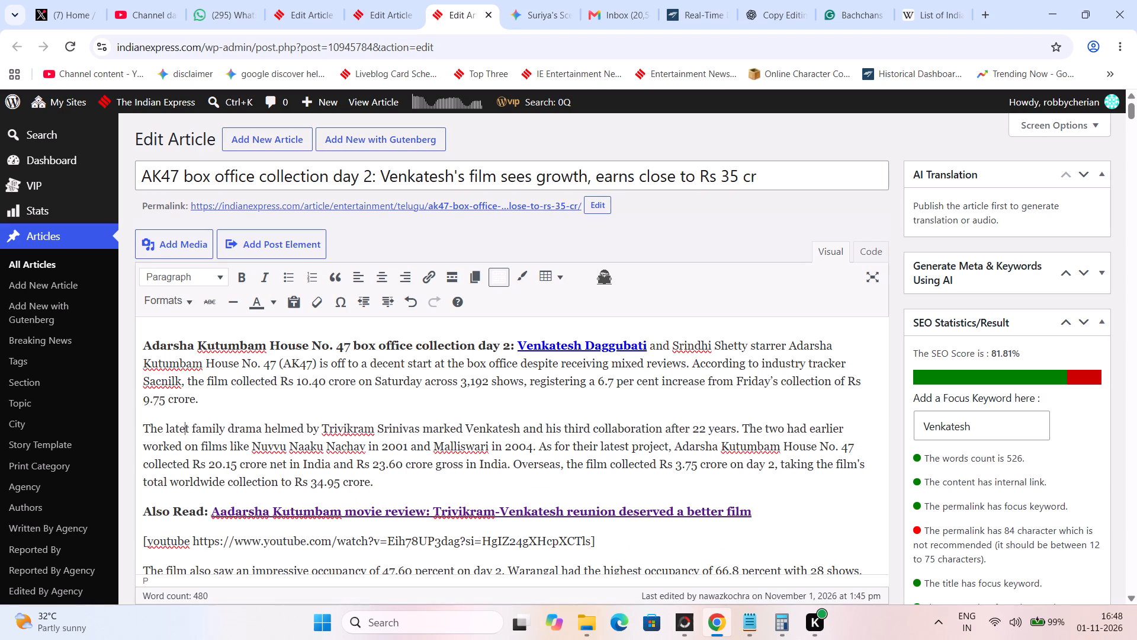
{"action": "key", "text": "BackSpace"}
{"action": "key", "text": "BackSpace"}
{"action": "key", "text": "BackSpace"}
{"action": "key", "text": "BackSpace"}
{"action": "key", "text": "Delete"}
{"action": "key", "text": "Delete"}
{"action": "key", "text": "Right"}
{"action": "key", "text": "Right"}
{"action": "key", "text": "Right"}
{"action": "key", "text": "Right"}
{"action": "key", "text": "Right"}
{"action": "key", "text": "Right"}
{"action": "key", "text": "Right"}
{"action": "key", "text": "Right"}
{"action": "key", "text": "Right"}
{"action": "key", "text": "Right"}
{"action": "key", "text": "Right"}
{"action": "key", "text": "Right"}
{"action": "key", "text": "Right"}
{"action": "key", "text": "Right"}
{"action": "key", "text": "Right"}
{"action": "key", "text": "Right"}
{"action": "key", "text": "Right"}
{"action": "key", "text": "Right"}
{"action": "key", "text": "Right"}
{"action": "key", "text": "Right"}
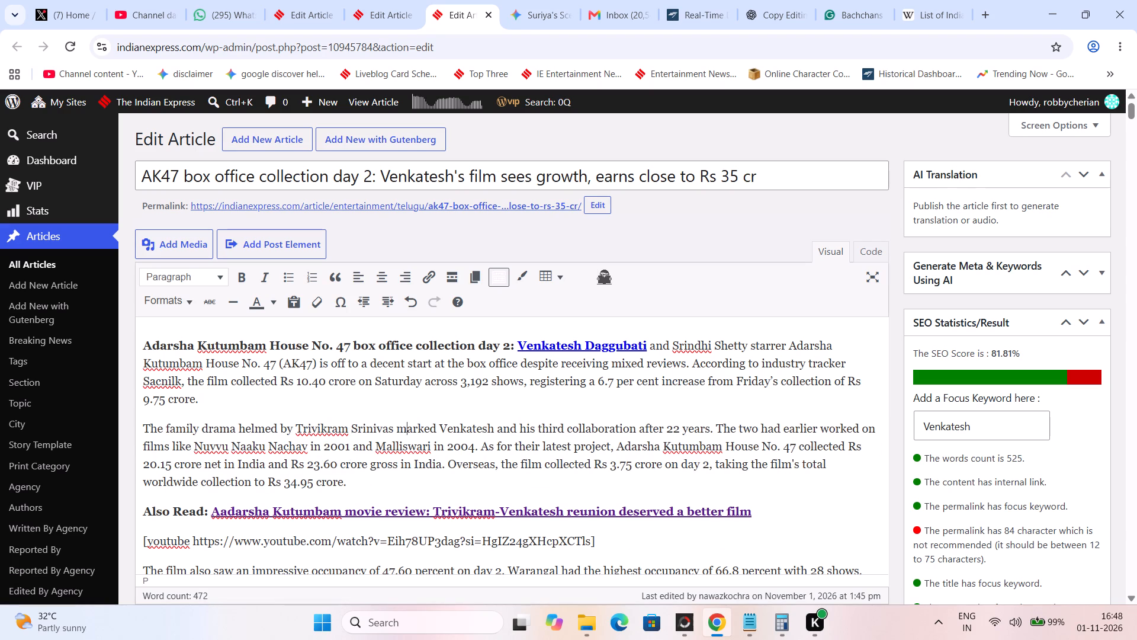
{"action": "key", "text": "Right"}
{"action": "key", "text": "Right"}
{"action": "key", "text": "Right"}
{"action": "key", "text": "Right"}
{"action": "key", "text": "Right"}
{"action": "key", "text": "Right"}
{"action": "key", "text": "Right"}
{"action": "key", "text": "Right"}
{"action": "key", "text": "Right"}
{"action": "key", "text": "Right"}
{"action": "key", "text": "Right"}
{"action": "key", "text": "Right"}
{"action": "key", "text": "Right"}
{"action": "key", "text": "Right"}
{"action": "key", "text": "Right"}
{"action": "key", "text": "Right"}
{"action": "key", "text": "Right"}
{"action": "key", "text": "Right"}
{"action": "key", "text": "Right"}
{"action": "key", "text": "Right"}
Replace "helmed by" after "The family drama" with ", which marks director" before Trivikram Srinivas's name.
{"action": "left_click", "coordinate": [236, 428]}
{"action": "type", "text": ", whoi"}
{"action": "key", "text": "space"}
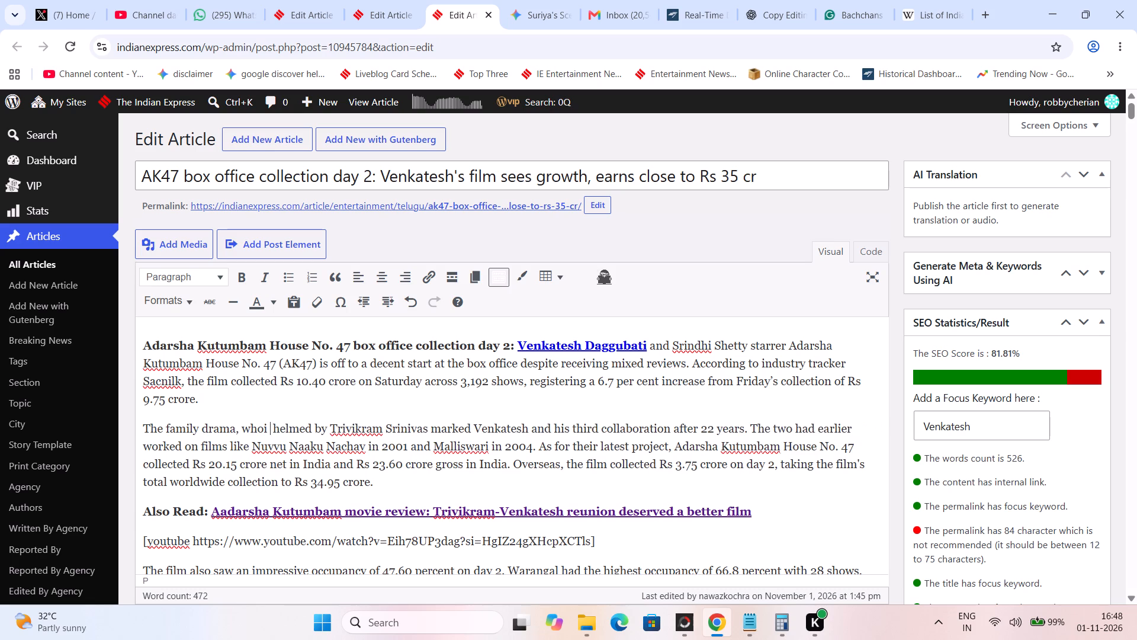
{"action": "key", "text": "BackSpace"}
{"action": "key", "text": "BackSpace"}
{"action": "key", "text": "BackSpace"}
{"action": "type", "text": "ich markes"}
{"action": "key", "text": "Delete"}
{"action": "key", "text": "Delete"}
{"action": "key", "text": "Delete"}
{"action": "key", "text": "Delete"}
{"action": "key", "text": "Delete"}
{"action": "key", "text": "Delete"}
{"action": "key", "text": "Delete"}
{"action": "key", "text": "Delete"}
{"action": "key", "text": "Delete"}
{"action": "key", "text": "Delete"}
{"action": "key", "text": "Delete"}
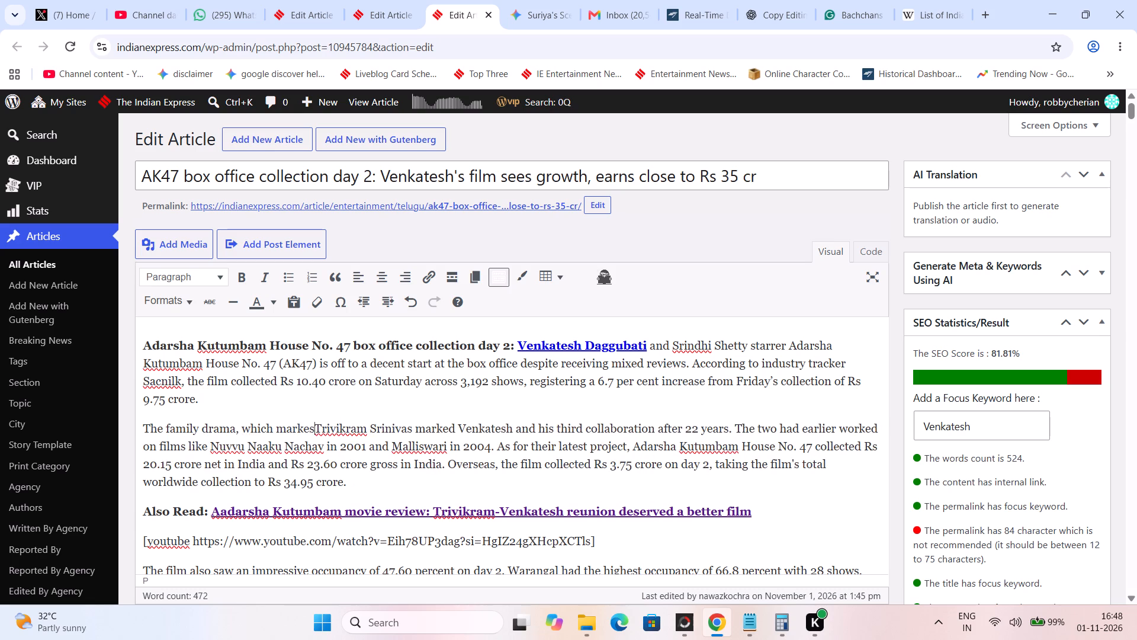
{"action": "key", "text": "space"}
{"action": "type", "text": "dire"}
{"action": "key", "text": "BackSpace"}
{"action": "key", "text": "BackSpace"}
{"action": "key", "text": "BackSpace"}
{"action": "key", "text": "BackSpace"}
{"action": "key", "text": "BackSpace"}
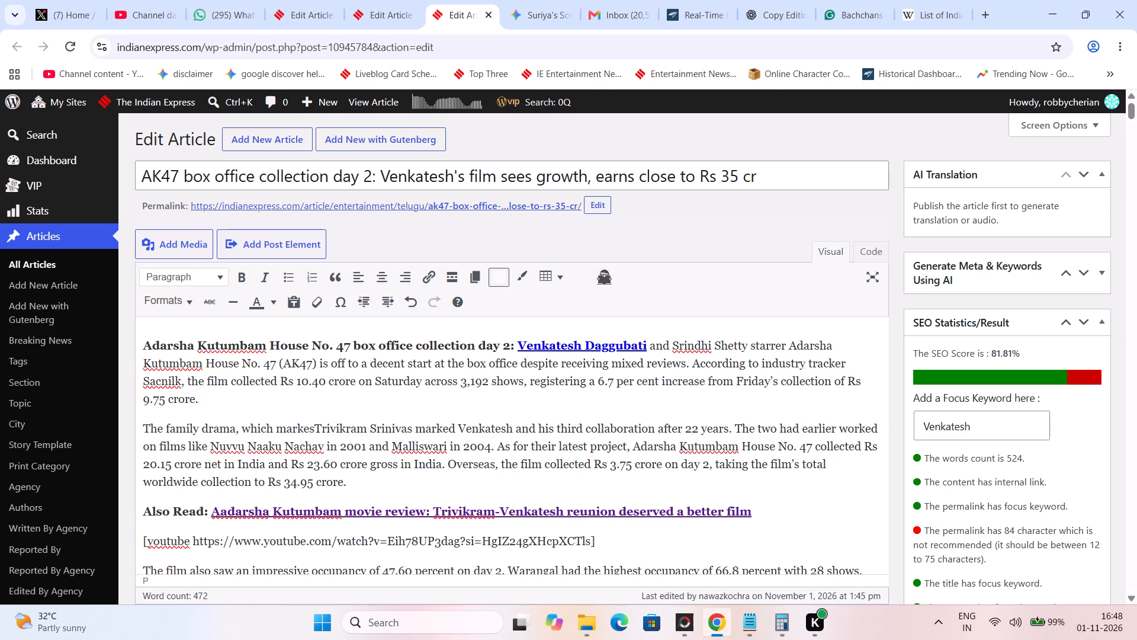
{"action": "key", "text": "BackSpace"}
{"action": "key", "text": "BackSpace"}
{"action": "type", "text": "s director"}
{"action": "key", "text": "space"}
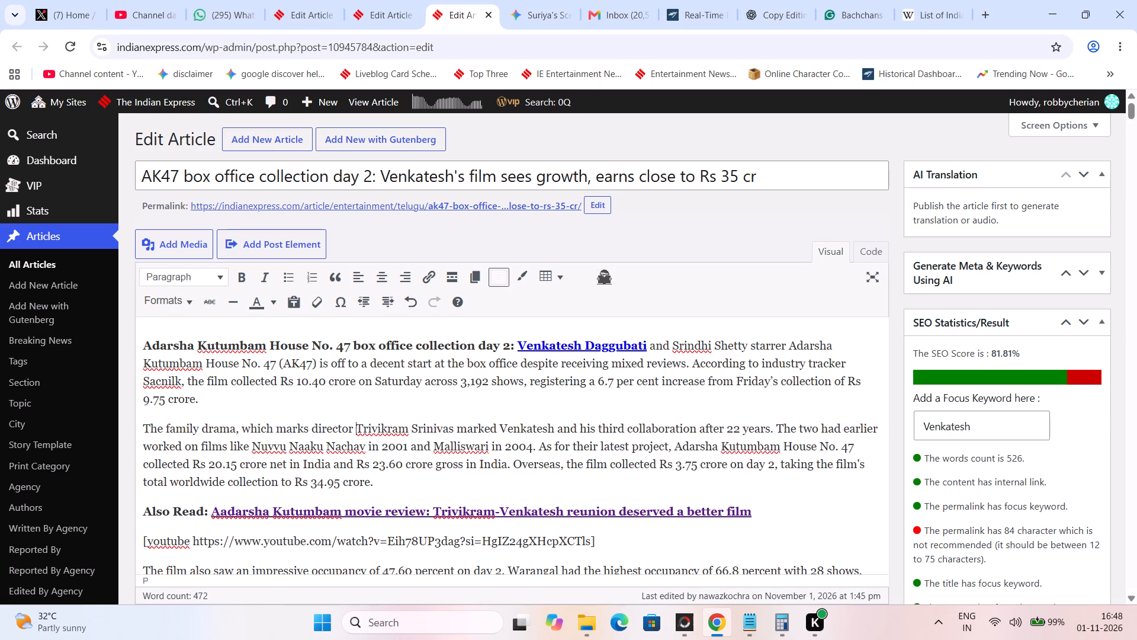
Replace "marked" between Trivikram Srinivas and Venkatesh with "and actor".
{"action": "key", "text": "Right"}
{"action": "key", "text": "Right"}
{"action": "key", "text": "Right"}
{"action": "key", "text": "Right"}
{"action": "key", "text": "Right"}
{"action": "key", "text": "Right"}
{"action": "key", "text": "Right"}
{"action": "key", "text": "Right"}
{"action": "key", "text": "Right"}
{"action": "key", "text": "Right"}
{"action": "key", "text": "Right"}
{"action": "key", "text": "Right"}
{"action": "key", "text": "Right"}
{"action": "key", "text": "Right"}
{"action": "key", "text": "Right"}
{"action": "key", "text": "Right"}
{"action": "key", "text": "Right"}
{"action": "key", "text": "Right"}
{"action": "key", "text": "Right"}
{"action": "key", "text": "Right"}
{"action": "key", "text": "BackSpace"}
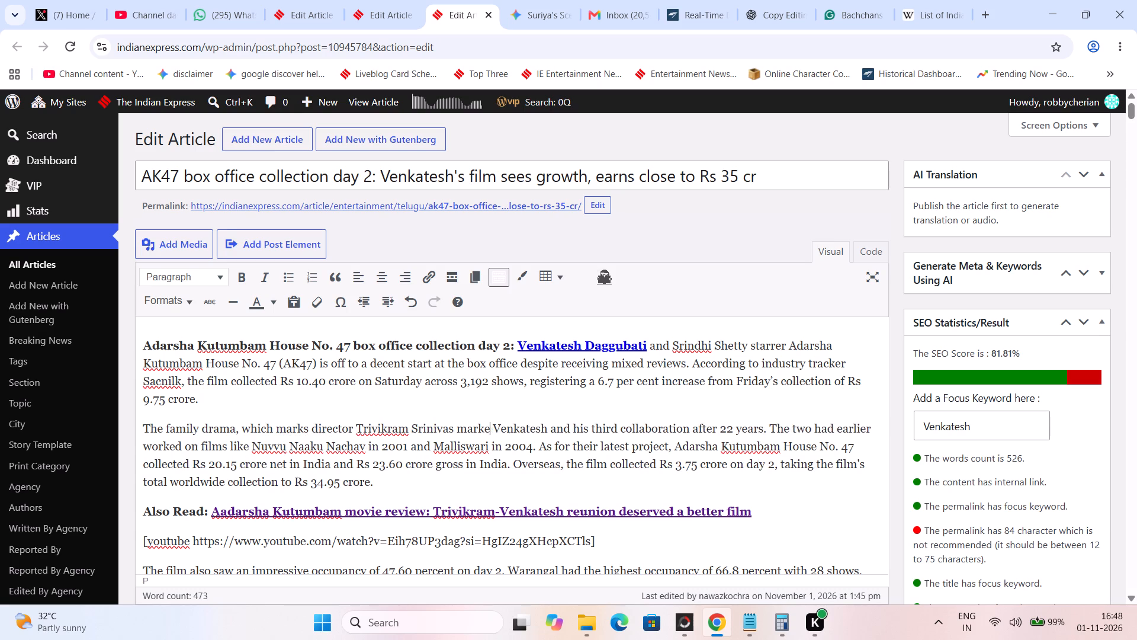
{"action": "key", "text": "BackSpace"}
{"action": "key", "text": "BackSpace"}
{"action": "key", "text": "BackSpace"}
{"action": "key", "text": "BackSpace"}
{"action": "key", "text": "BackSpace"}
{"action": "key", "text": "BackSpace"}
{"action": "key", "text": "space"}
{"action": "type", "text": "and"}
{"action": "key", "text": "space"}
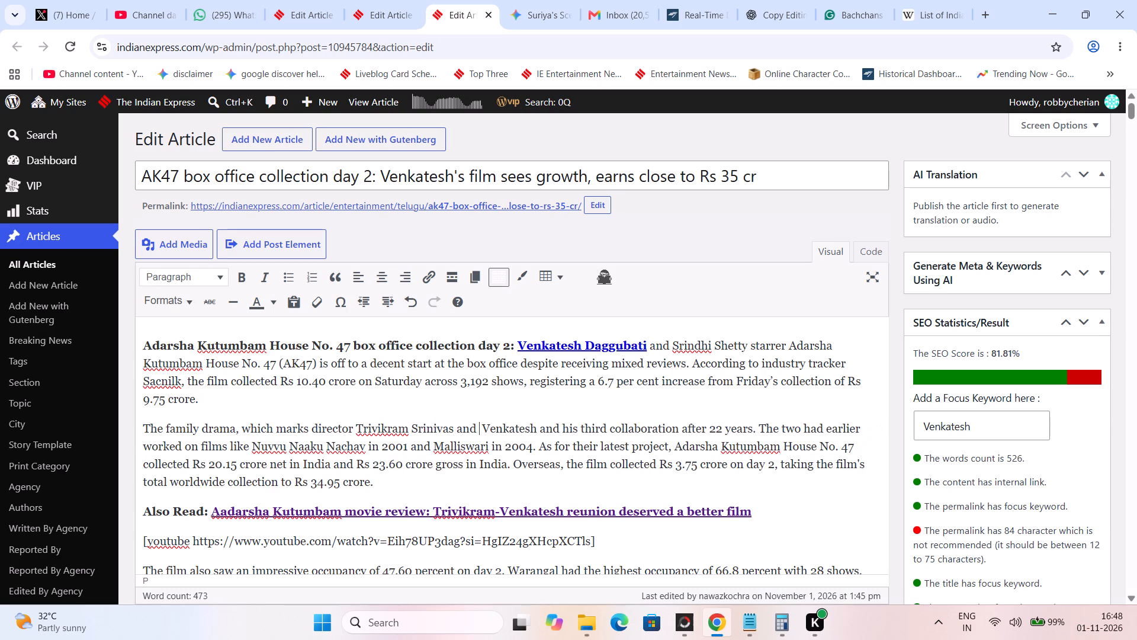
{"action": "type", "text": "actor"}
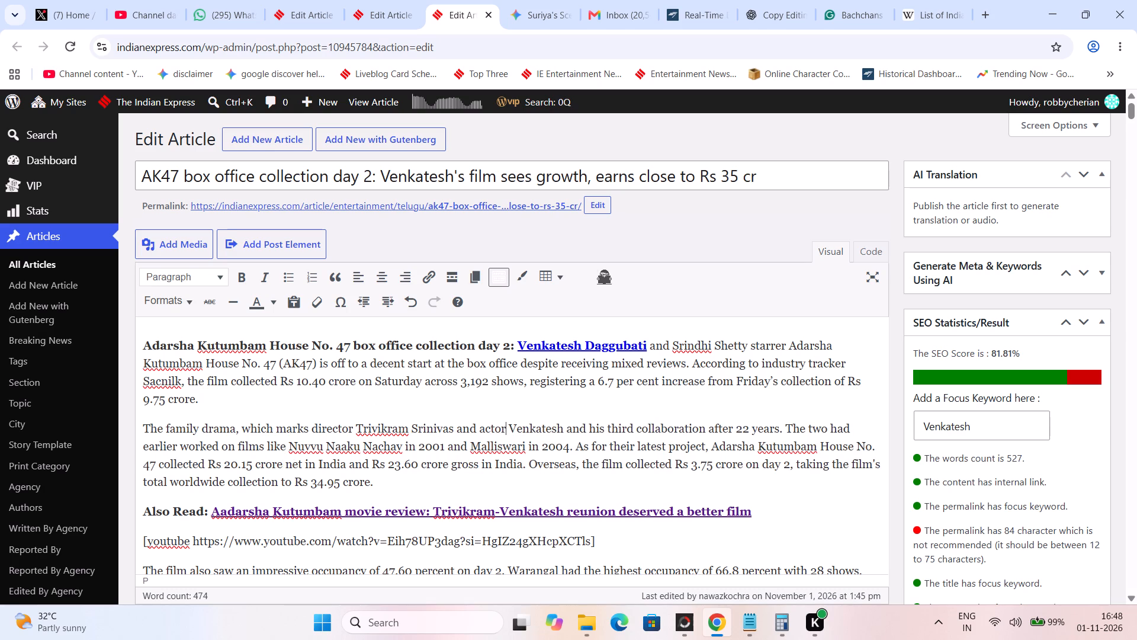
{"action": "left_click_drag", "start_coordinate": [731, 428], "coordinate": [725, 428]}
{"action": "left_click_drag", "start_coordinate": [725, 428], "coordinate": [709, 428]}
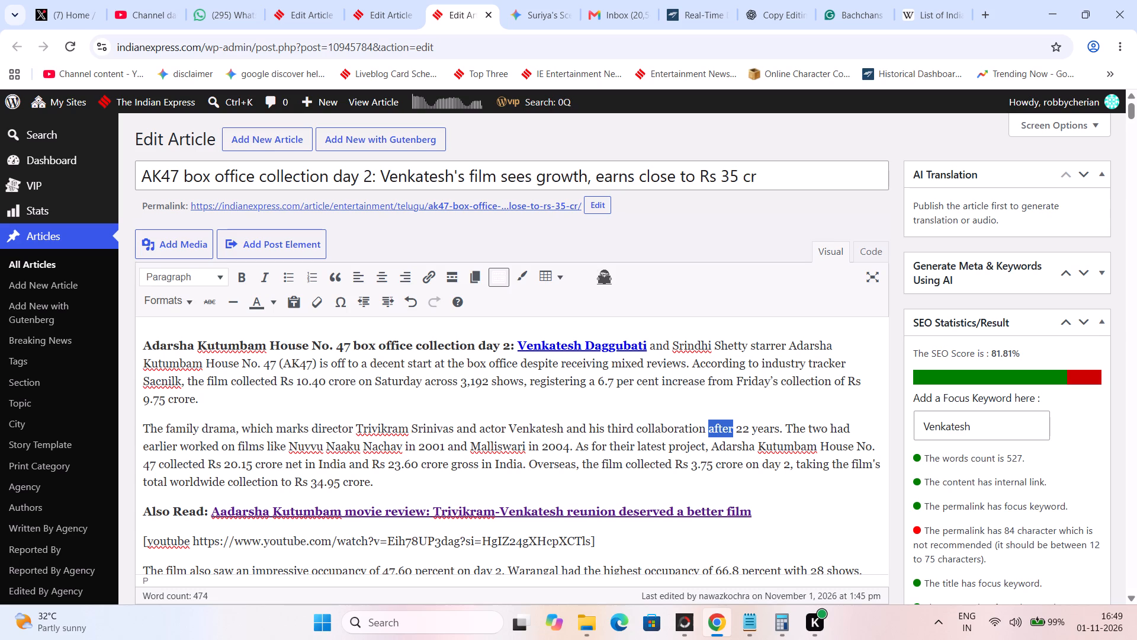
{"action": "left_click_drag", "start_coordinate": [157, 468], "coordinate": [631, 444]}
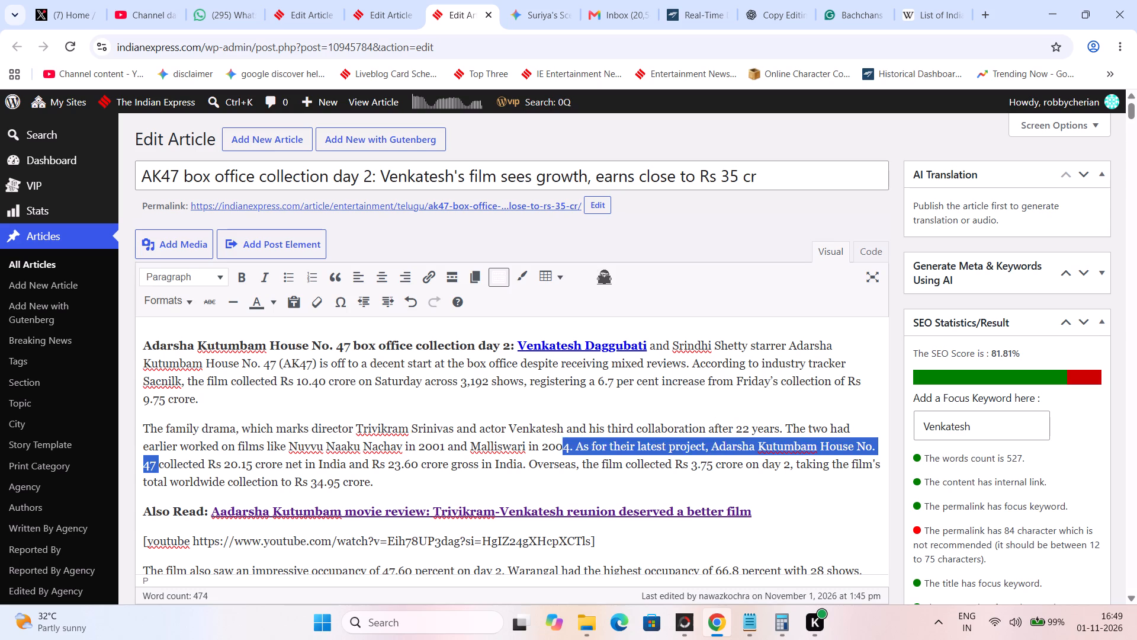
{"action": "left_click_drag", "start_coordinate": [631, 444], "coordinate": [779, 433]}
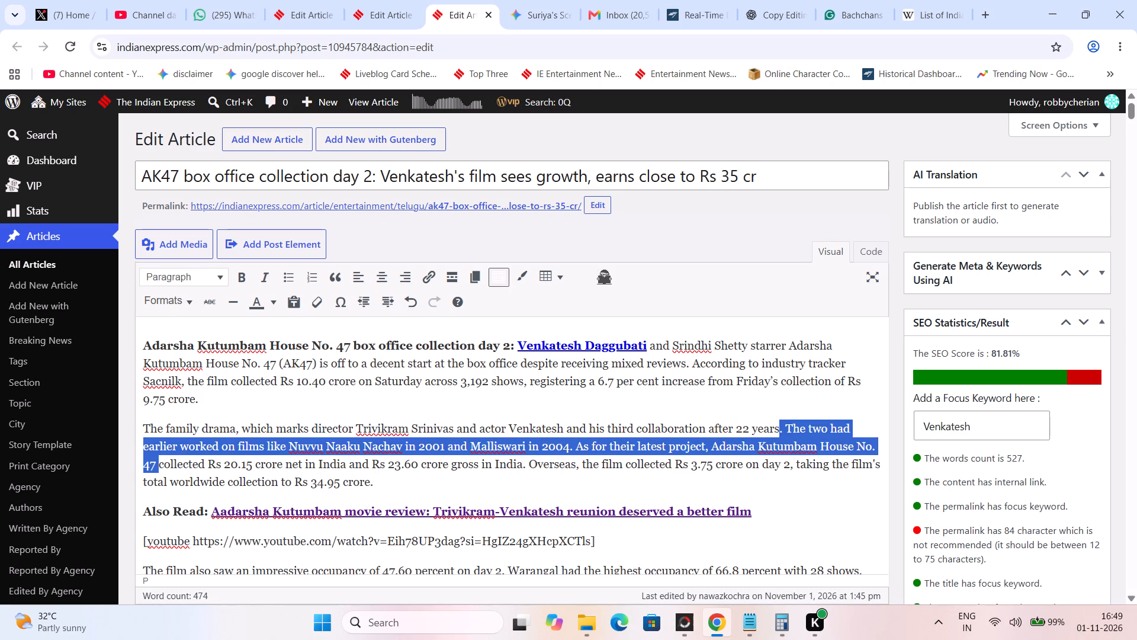
{"action": "key", "text": "comma"}
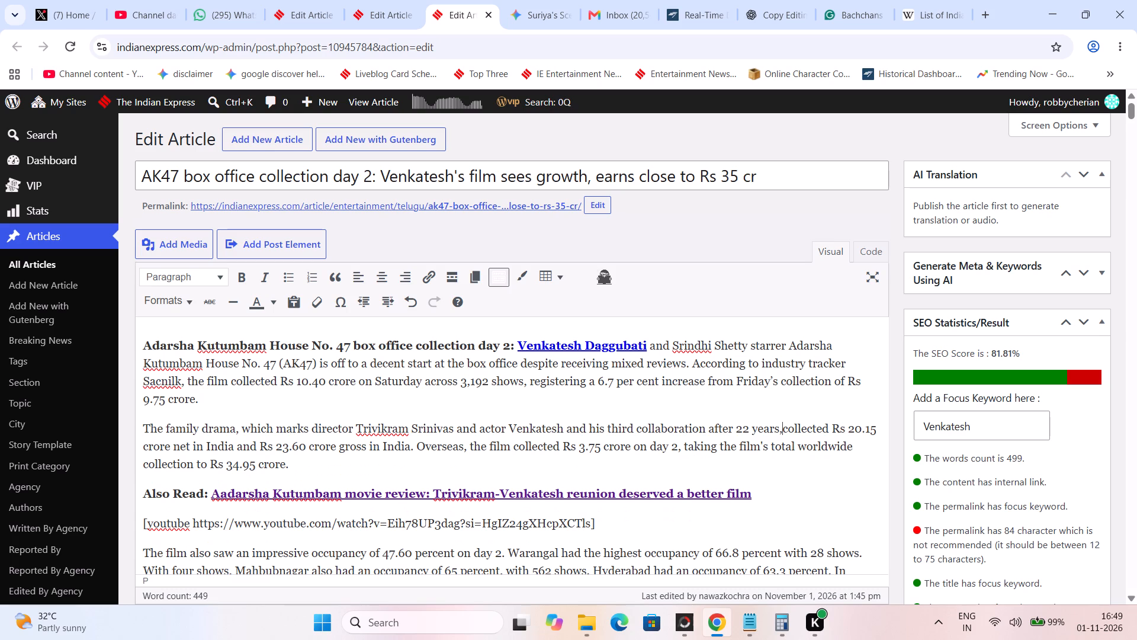
{"action": "key", "text": "space"}
Delete the embedded Haarika & Hassine Creations post above the paragraph on Venkatesh and Srindhi's performances.
{"action": "scroll", "coordinate": [773, 433], "scroll_direction": "down", "scroll_amount": 3}
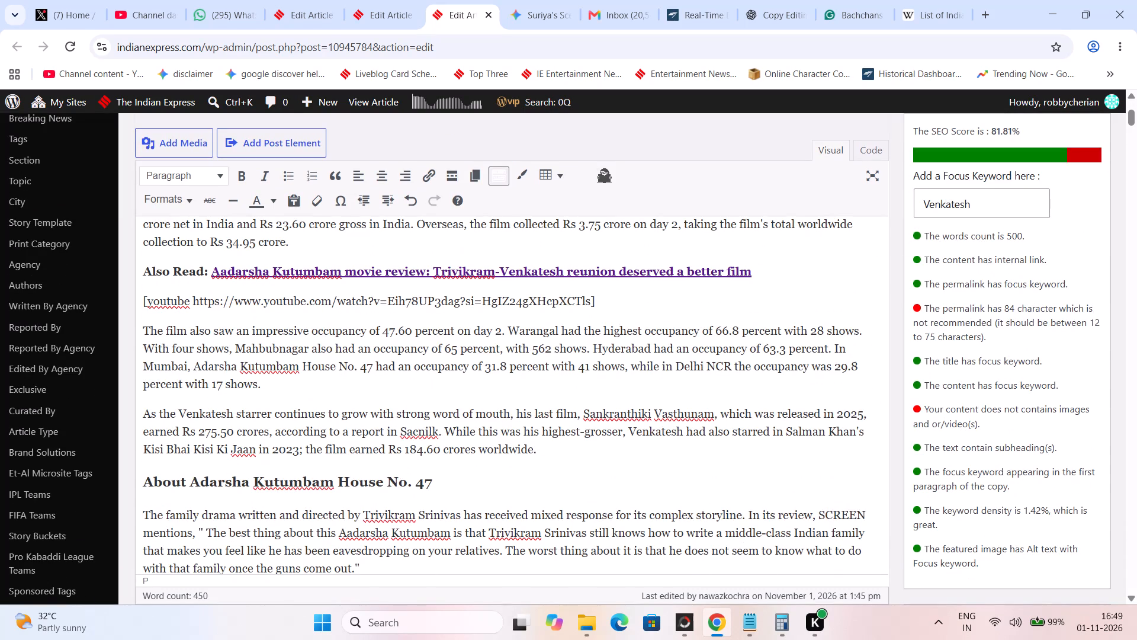
{"action": "scroll", "coordinate": [631, 293], "scroll_direction": "down", "scroll_amount": 2}
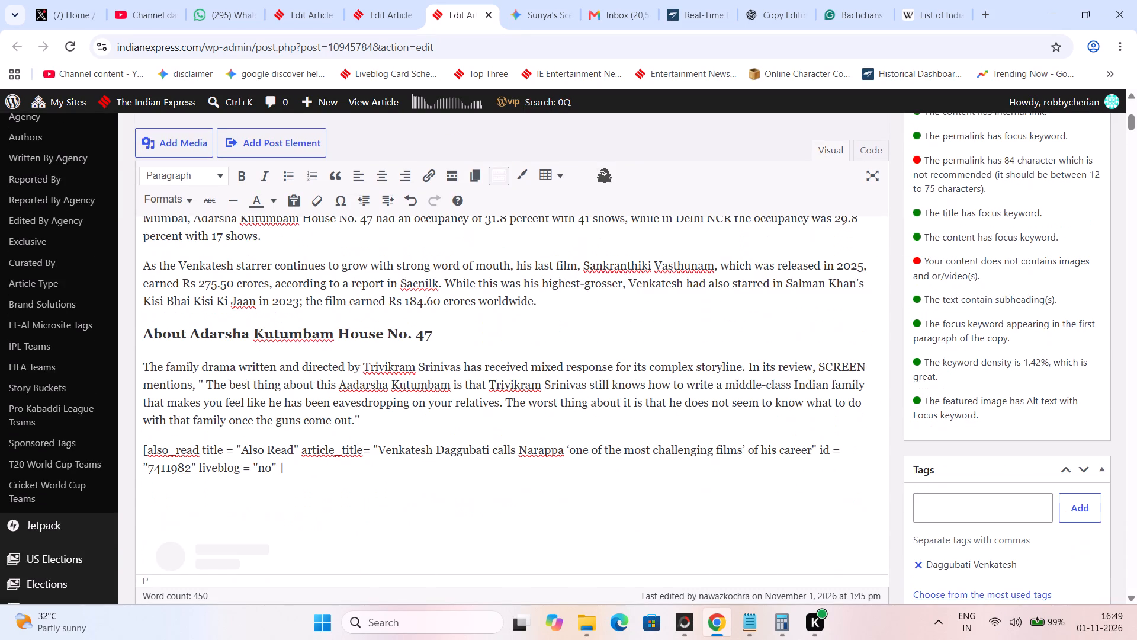
{"action": "scroll", "coordinate": [631, 293], "scroll_direction": "down", "scroll_amount": 9}
{"action": "left_click_drag", "start_coordinate": [568, 367], "coordinate": [522, 334]}
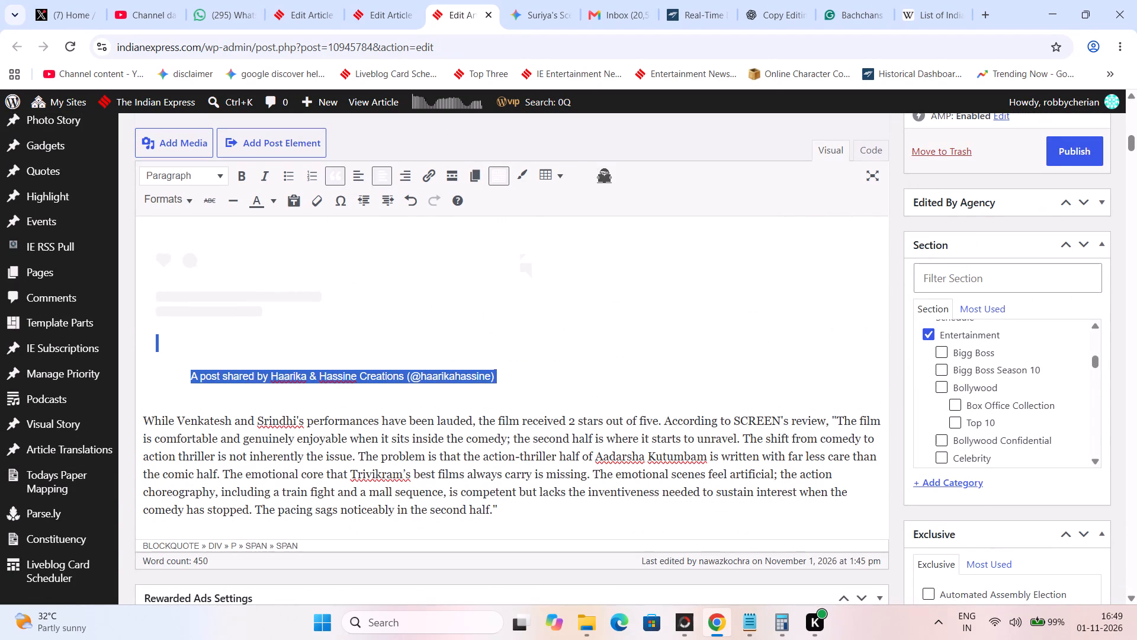
{"action": "left_click_drag", "start_coordinate": [522, 334], "coordinate": [460, 344]}
{"action": "scroll", "coordinate": [502, 302], "scroll_direction": "up", "scroll_amount": 8}
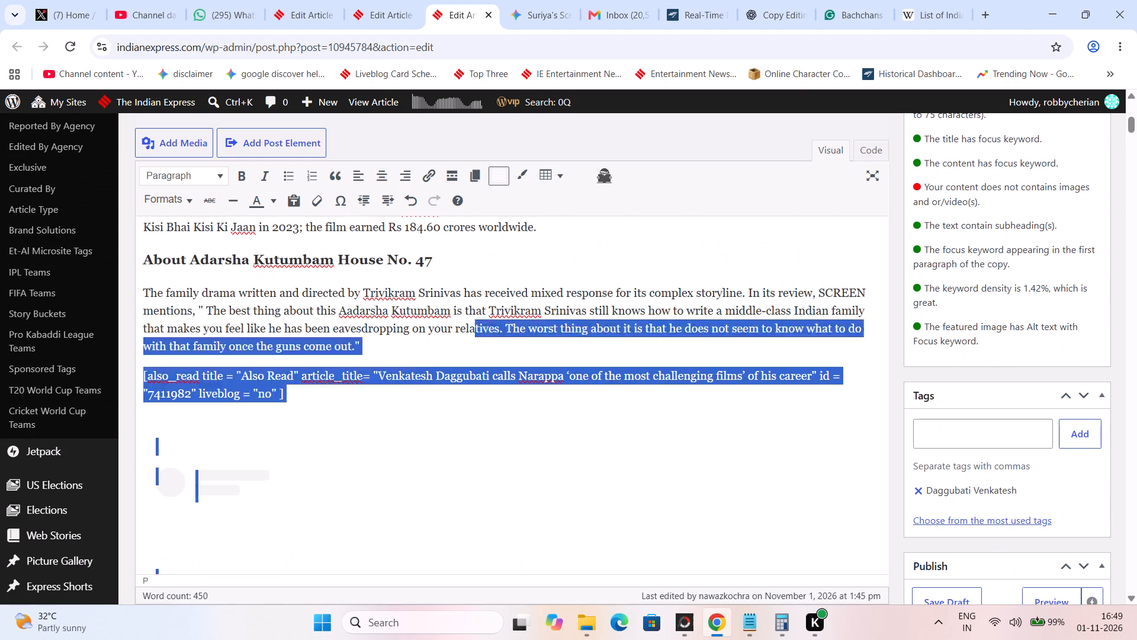
{"action": "left_click_drag", "start_coordinate": [460, 344], "coordinate": [370, 389]}
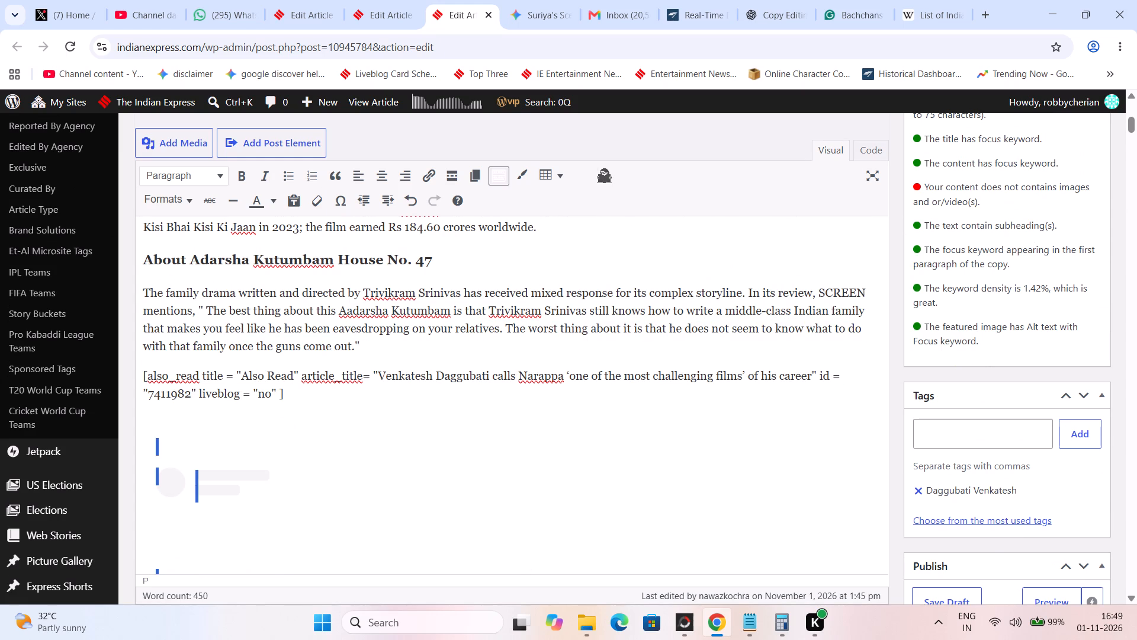
{"action": "key", "text": "BackSpace"}
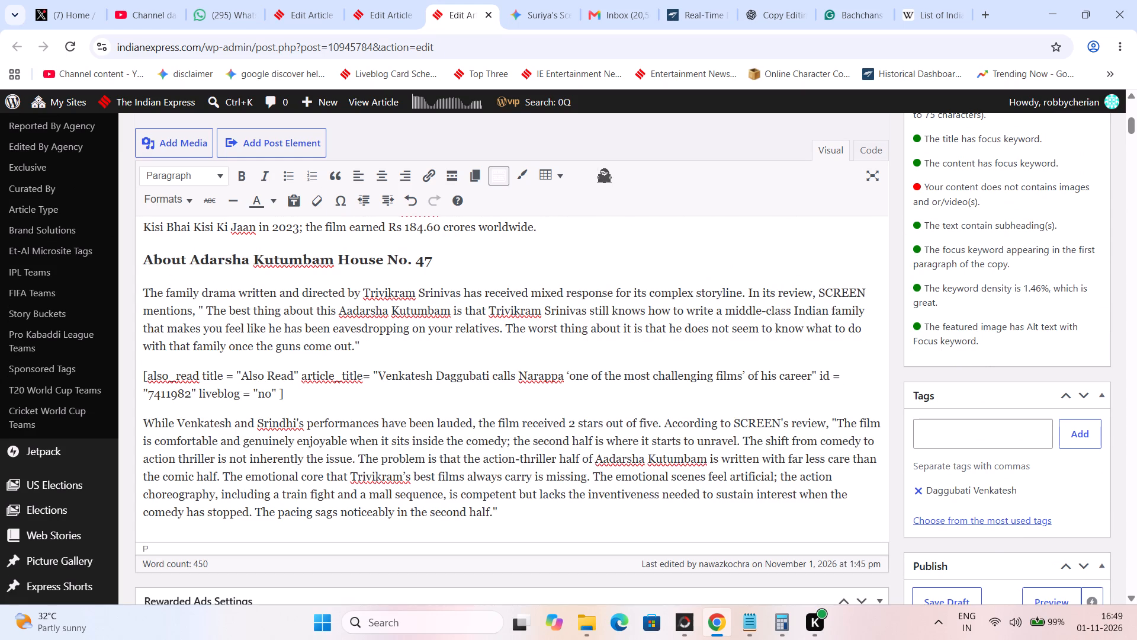
Delete the "Also Read" shortcode about Narappa and the empty line it leaves.
{"action": "triple_click", "coordinate": [413, 383]}
{"action": "key", "text": "BackSpace"}
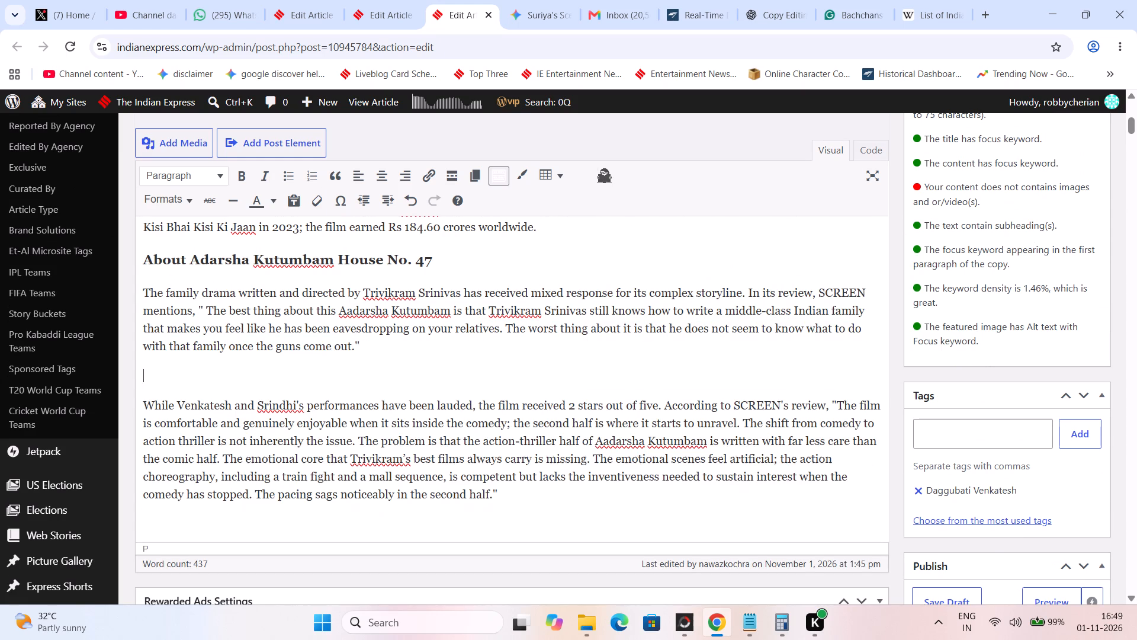
{"action": "key", "text": "BackSpace"}
{"action": "scroll", "coordinate": [423, 386], "scroll_direction": "up", "scroll_amount": 5}
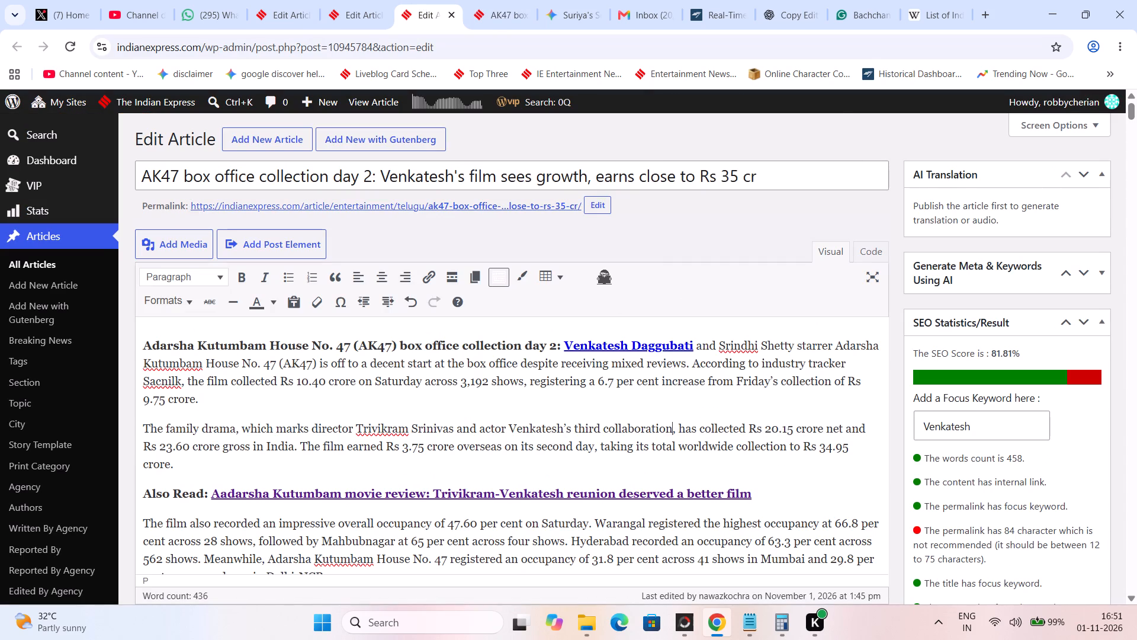
Insert "after" between "third collaboration" and the pasted film titles in the family drama paragraph.
{"action": "left_click", "coordinate": [672, 419]}
{"action": "key", "text": "space"}
{"action": "type", "text": "AFT"}
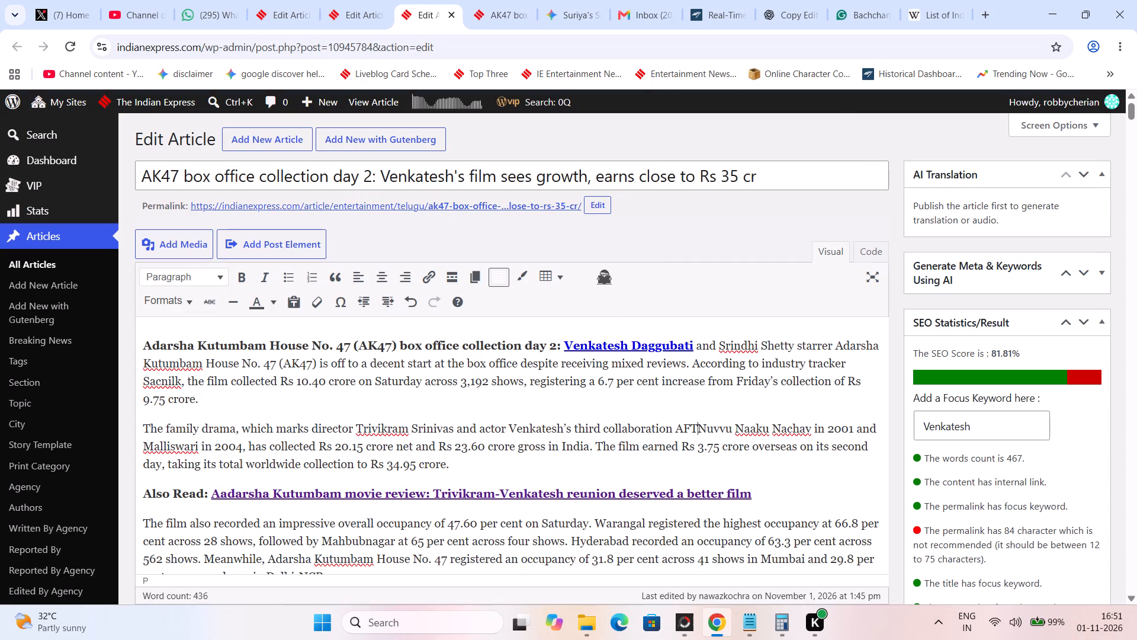
{"action": "key", "text": "BackSpace"}
{"action": "key", "text": "BackSpace"}
{"action": "key", "text": "BackSpace"}
{"action": "type", "text": "after"}
{"action": "key", "text": "space"}
Delete "Rs 20.15 crore net and" from the family drama paragraph's sentence on the film's collection in India.
{"action": "key", "text": "Right"}
{"action": "key", "text": "Right"}
{"action": "key", "text": "Right"}
{"action": "key", "text": "Right"}
{"action": "key", "text": "Right"}
{"action": "key", "text": "Right"}
{"action": "key", "text": "Right"}
{"action": "key", "text": "Right"}
{"action": "key", "text": "Right"}
{"action": "key", "text": "Right"}
{"action": "key", "text": "Right"}
{"action": "key", "text": "Right"}
{"action": "key", "text": "Right"}
{"action": "key", "text": "Right"}
{"action": "key", "text": "Right"}
{"action": "key", "text": "Right"}
{"action": "key", "text": "Right"}
{"action": "key", "text": "Right"}
{"action": "key", "text": "Right"}
{"action": "key", "text": "Right"}
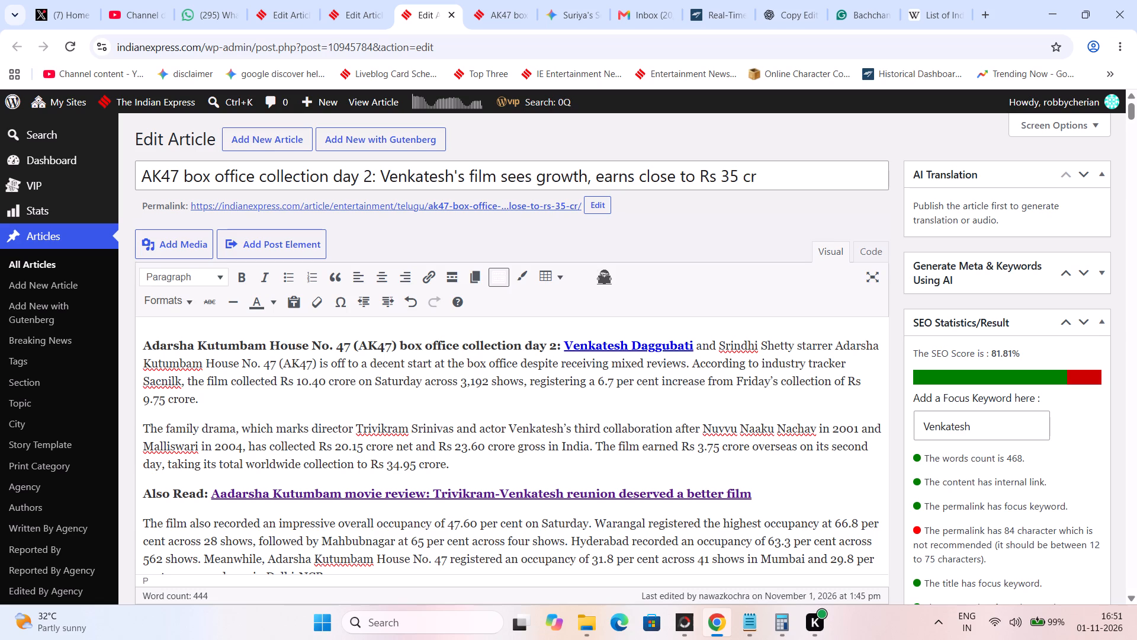
{"action": "left_click_drag", "start_coordinate": [438, 444], "coordinate": [322, 449]}
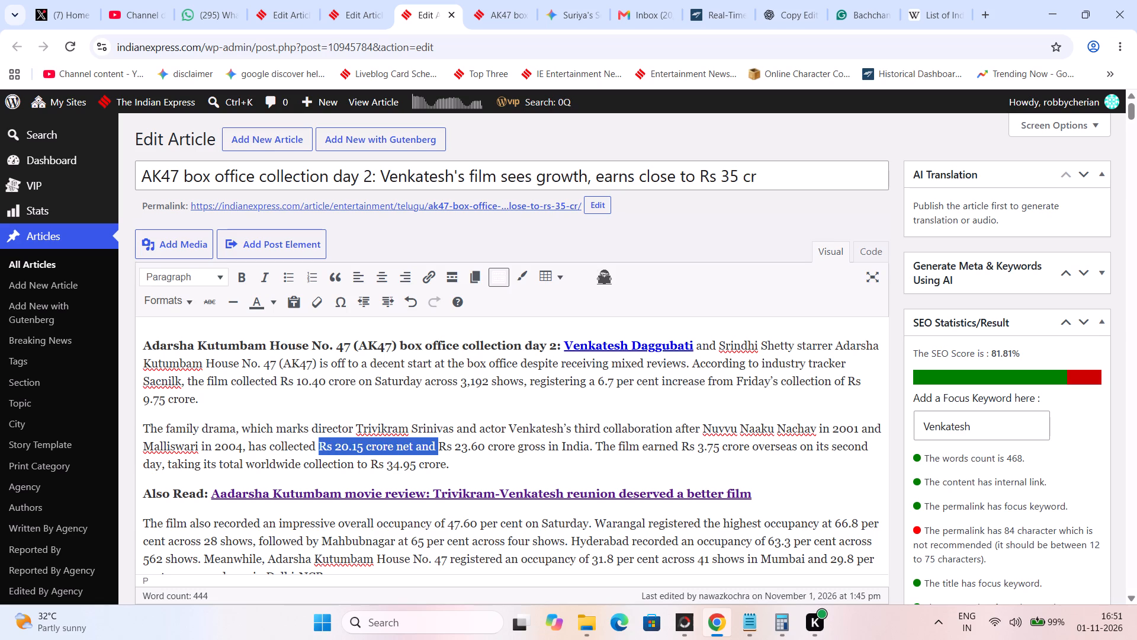
{"action": "key", "text": "BackSpace"}
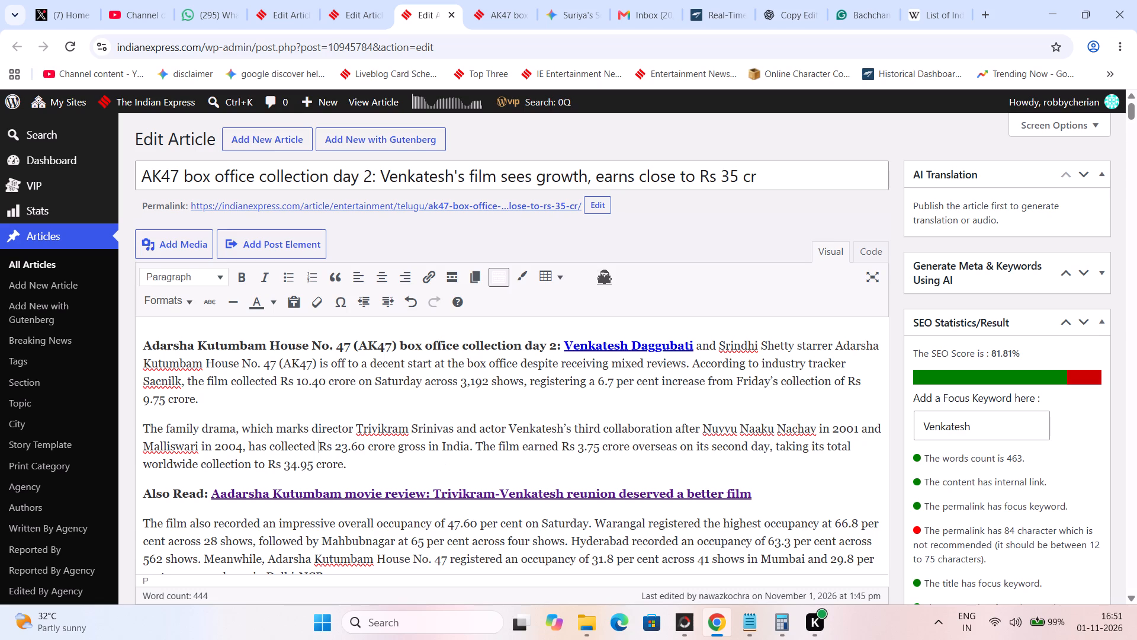
Insert "gross" between "worldwide" and "collection" in the last sentence of the family drama paragraph.
{"action": "key", "text": "Right"}
{"action": "key", "text": "Right"}
{"action": "key", "text": "Right"}
{"action": "key", "text": "Right"}
{"action": "key", "text": "Right"}
{"action": "key", "text": "Right"}
{"action": "key", "text": "Right"}
{"action": "key", "text": "Right"}
{"action": "key", "text": "Right"}
{"action": "key", "text": "Right"}
{"action": "key", "text": "Right"}
{"action": "key", "text": "Right"}
{"action": "key", "text": "Right"}
{"action": "key", "text": "Right"}
{"action": "key", "text": "Right"}
{"action": "key", "text": "Right"}
{"action": "key", "text": "Right"}
{"action": "key", "text": "Right"}
{"action": "key", "text": "Right"}
{"action": "key", "text": "Right"}
{"action": "key", "text": "Right"}
{"action": "key", "text": "Right"}
{"action": "key", "text": "Right"}
{"action": "key", "text": "Right"}
{"action": "key", "text": "Right"}
{"action": "key", "text": "Right"}
{"action": "key", "text": "Right"}
{"action": "key", "text": "Right"}
{"action": "key", "text": "Right"}
{"action": "key", "text": "Right"}
{"action": "key", "text": "Right"}
{"action": "key", "text": "Right"}
{"action": "key", "text": "Right"}
{"action": "key", "text": "Right"}
{"action": "key", "text": "Right"}
{"action": "key", "text": "Right"}
{"action": "key", "text": "Right"}
{"action": "key", "text": "Right"}
{"action": "key", "text": "Right"}
{"action": "key", "text": "Right"}
{"action": "key", "text": "Left"}
{"action": "type", "text": "gross"}
{"action": "key", "text": "space"}
{"action": "key", "text": "Up"}
{"action": "key", "text": "Right"}
{"action": "key", "text": "Right"}
{"action": "key", "text": "Right"}
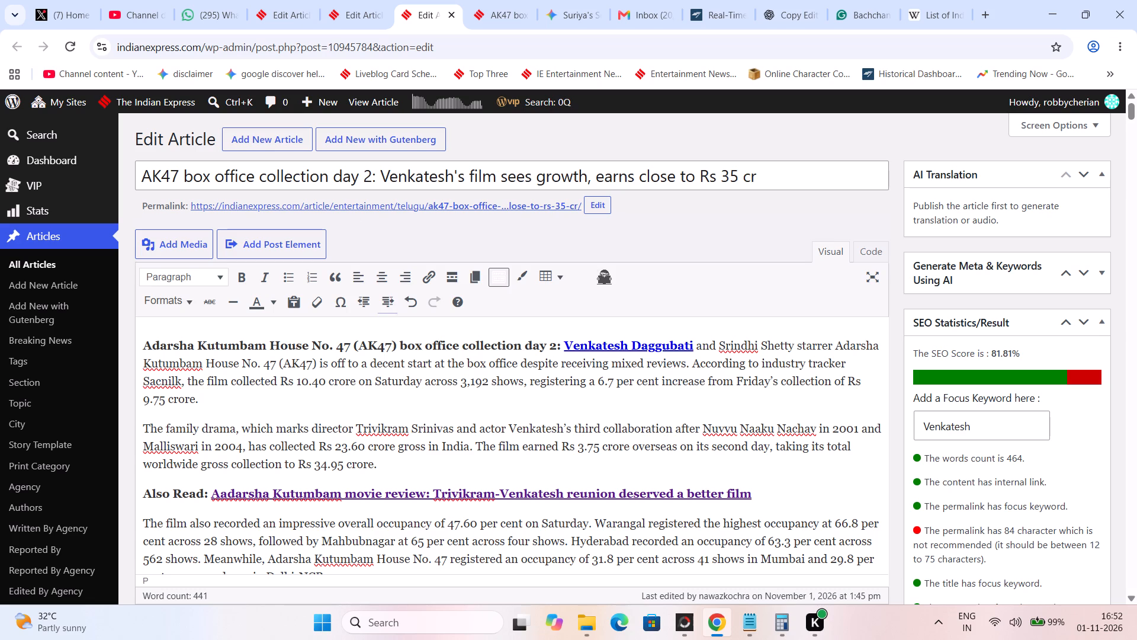
Search Google in a new tab for the film title from the article's opening plus "sacnilk".
{"action": "left_click_drag", "start_coordinate": [348, 343], "coordinate": [154, 342]}
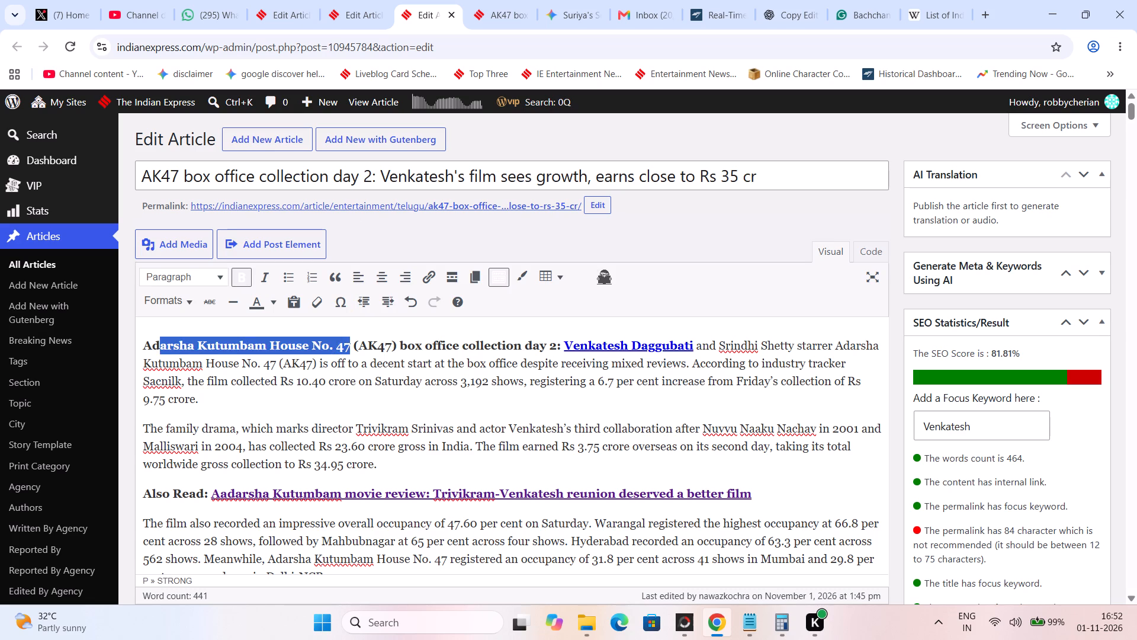
{"action": "left_click_drag", "start_coordinate": [154, 342], "coordinate": [129, 342]}
{"action": "right_click", "coordinate": [179, 342]}
{"action": "left_click", "coordinate": [256, 435]}
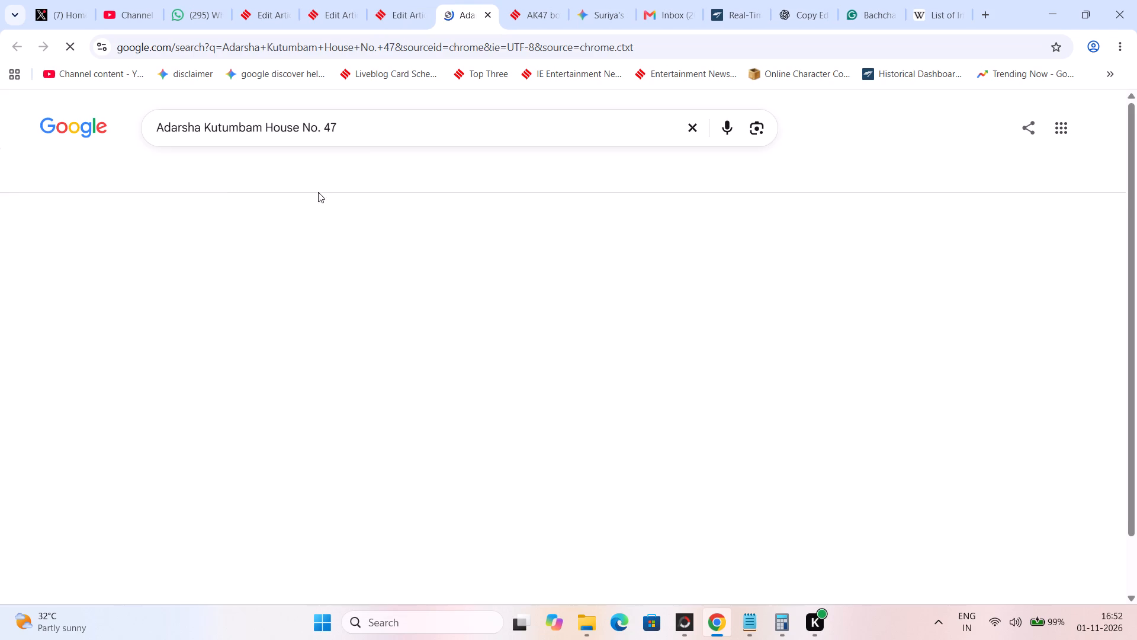
{"action": "left_click", "coordinate": [400, 132]}
{"action": "type", "text": "s a"}
{"action": "left_click_drag", "start_coordinate": [337, 132], "coordinate": [425, 132]}
{"action": "key", "text": "space"}
{"action": "type", "text": "sac"}
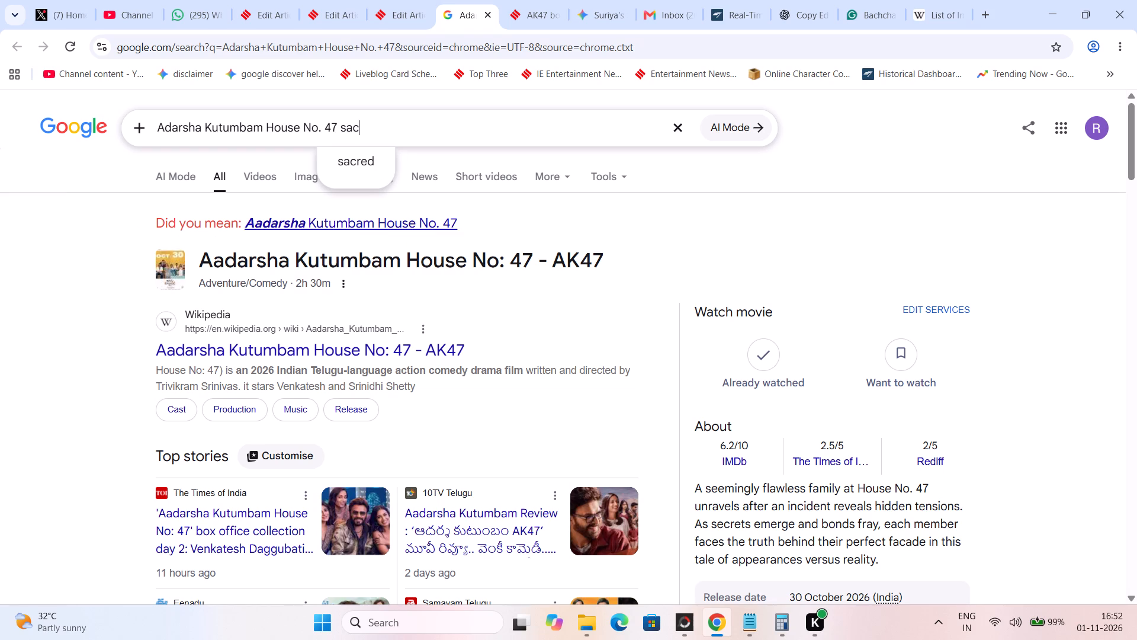
{"action": "type", "text": "nilk"}
{"action": "key", "text": "Return"}
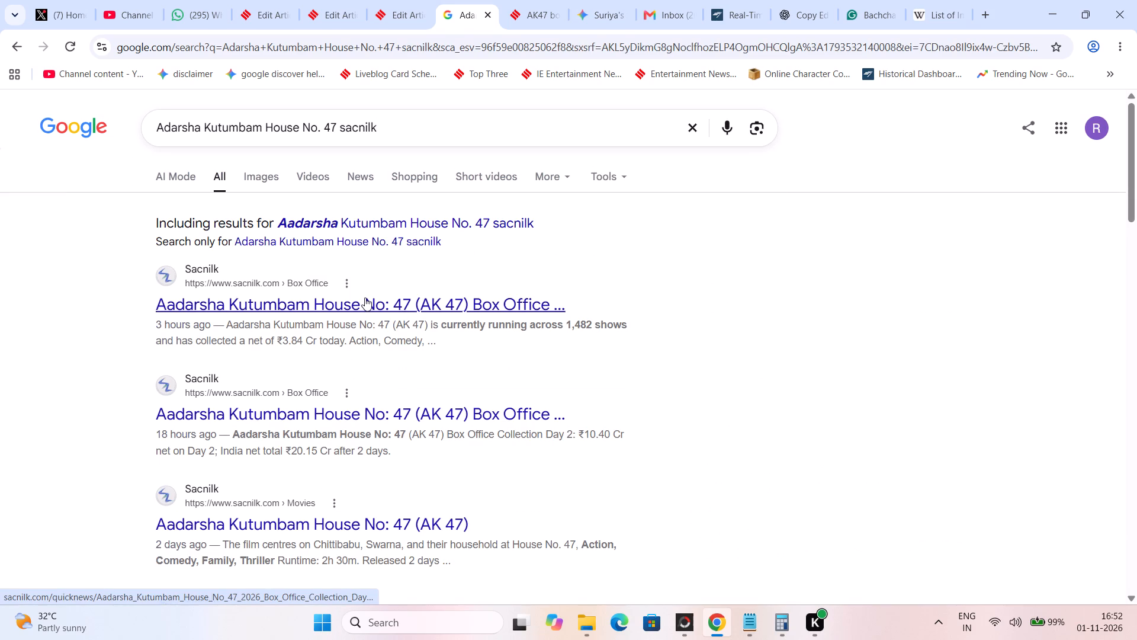
Open Sacnilk's collection report for the film, change its address to Day 2, check the collection figures, and return to the article editor.
{"action": "left_click", "coordinate": [365, 297]}
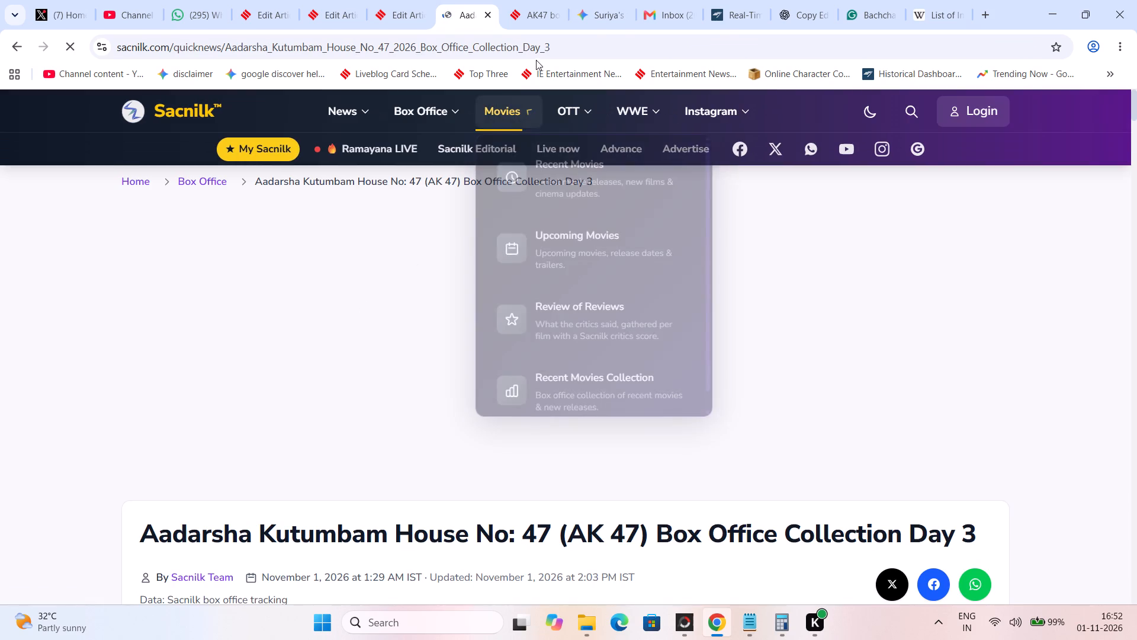
{"action": "left_click_drag", "start_coordinate": [545, 43], "coordinate": [581, 43]}
{"action": "key", "text": "2"}
{"action": "key", "text": "Return"}
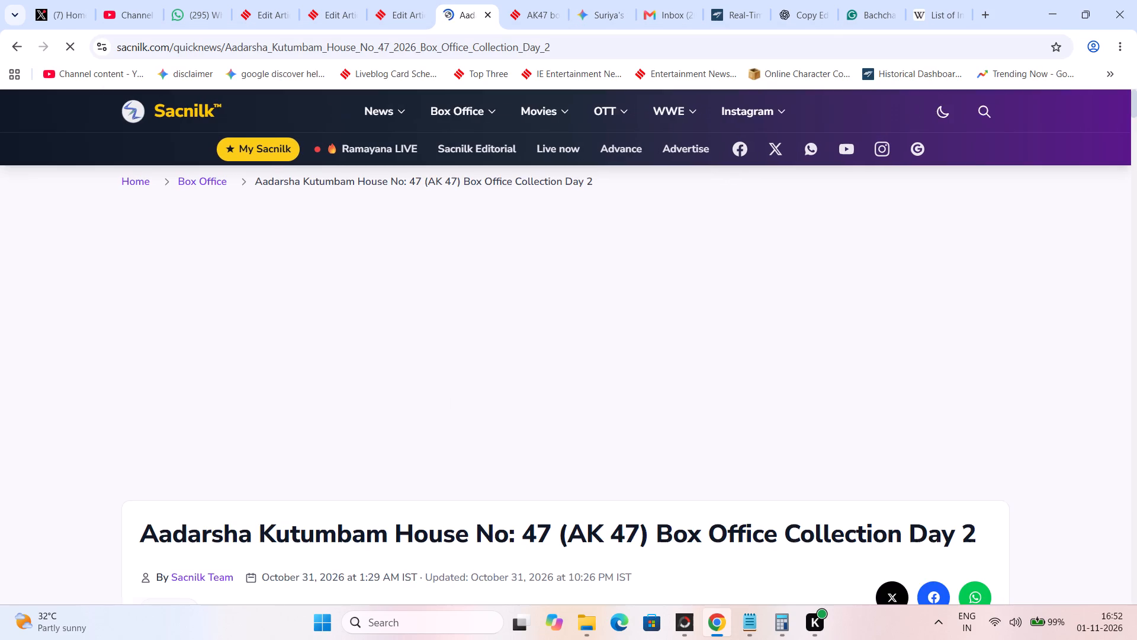
{"action": "scroll", "coordinate": [551, 265], "scroll_direction": "down", "scroll_amount": 4}
{"action": "scroll", "coordinate": [471, 306], "scroll_direction": "down", "scroll_amount": 2}
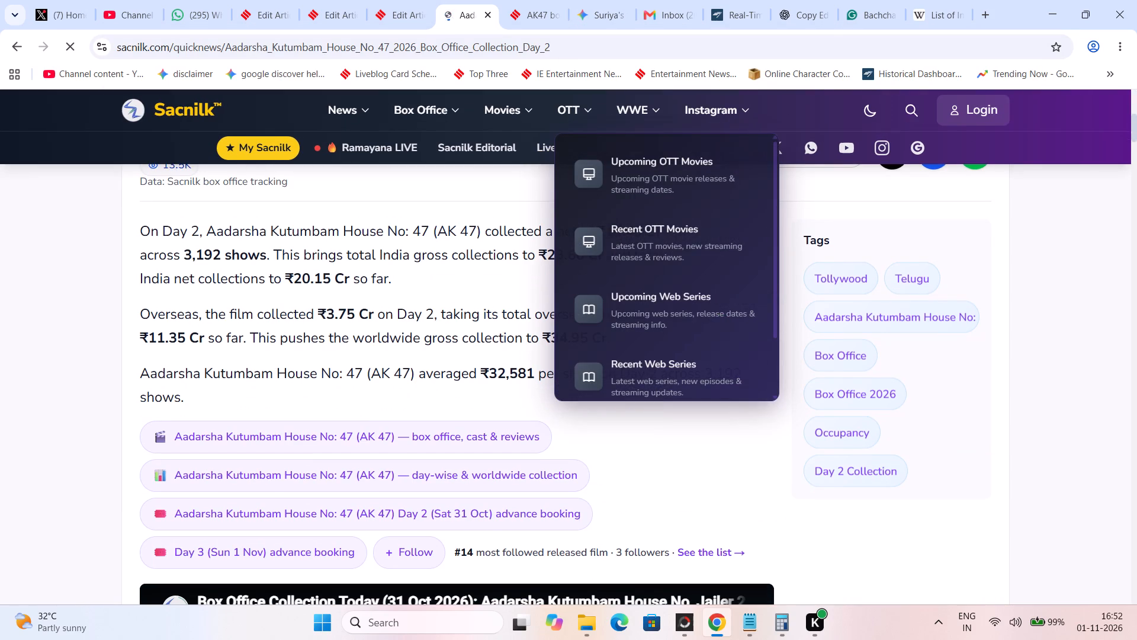
{"action": "left_click", "coordinate": [221, 347]}
{"action": "left_click", "coordinate": [366, 314]}
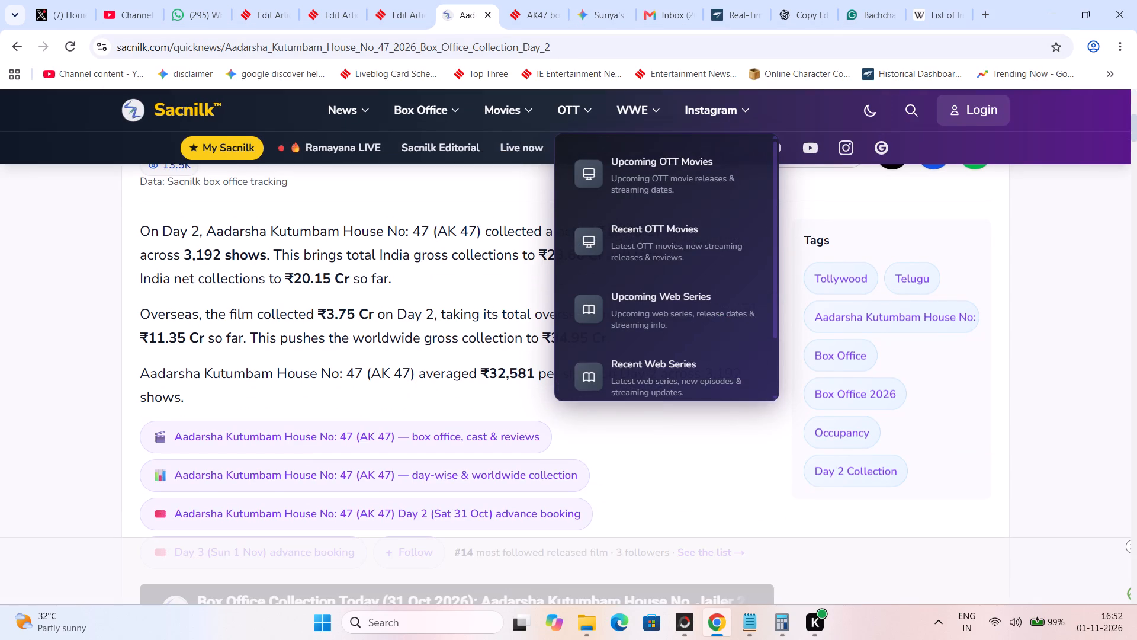
{"action": "left_click", "coordinate": [368, 293]}
{"action": "left_click", "coordinate": [327, 255]}
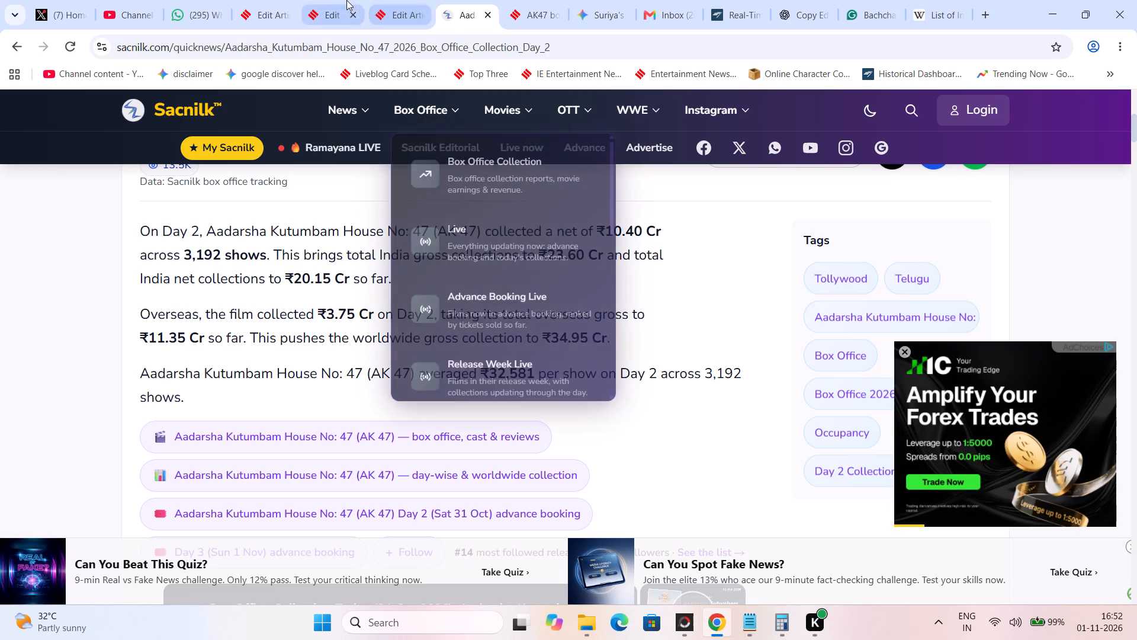
{"action": "left_click", "coordinate": [396, 0]}
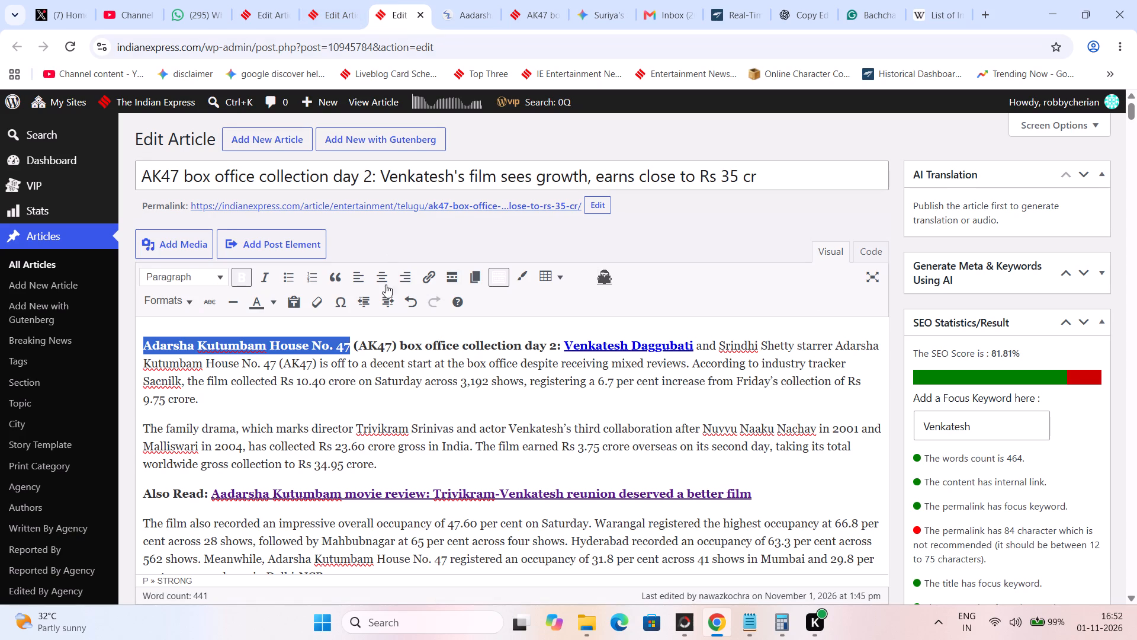
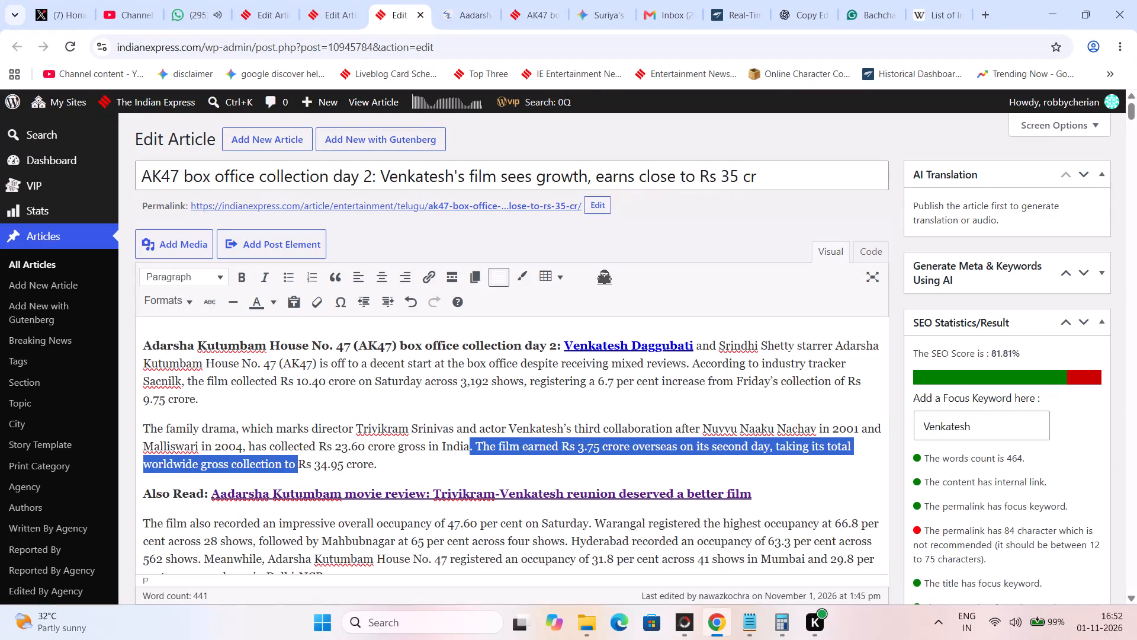
Replace the selected passage about overseas earnings and the worldwide total in the family drama paragraph with "and".
{"action": "key", "text": "space"}
{"action": "type", "text": "and"}
{"action": "key", "text": "space"}
Add "worldwide in two days" after "Rs 34.95 crore" at the end of the family drama paragraph.
{"action": "key", "text": "Right"}
{"action": "key", "text": "Right"}
{"action": "key", "text": "Right"}
{"action": "key", "text": "Right"}
{"action": "key", "text": "Right"}
{"action": "key", "text": "Right"}
{"action": "key", "text": "Right"}
{"action": "key", "text": "Right"}
{"action": "key", "text": "Right"}
{"action": "key", "text": "Right"}
{"action": "key", "text": "Right"}
{"action": "key", "text": "Right"}
{"action": "key", "text": "Right"}
{"action": "key", "text": "Right"}
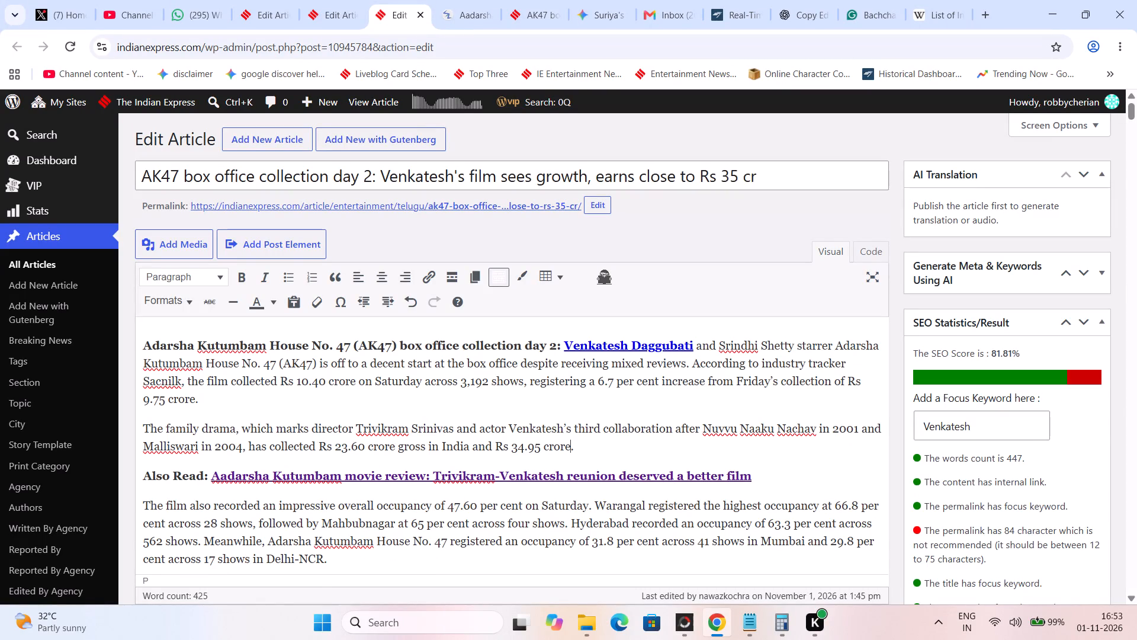
{"action": "key", "text": "space"}
{"action": "type", "text": "wordlwed"}
{"action": "key", "text": "space"}
{"action": "key", "text": "BackSpace"}
{"action": "key", "text": "BackSpace"}
{"action": "key", "text": "BackSpace"}
{"action": "key", "text": "BackSpace"}
{"action": "key", "text": "BackSpace"}
{"action": "key", "text": "BackSpace"}
{"action": "type", "text": "lwide n 2"}
{"action": "key", "text": "space"}
{"action": "key", "text": "BackSpace"}
{"action": "key", "text": "BackSpace"}
{"action": "key", "text": "BackSpace"}
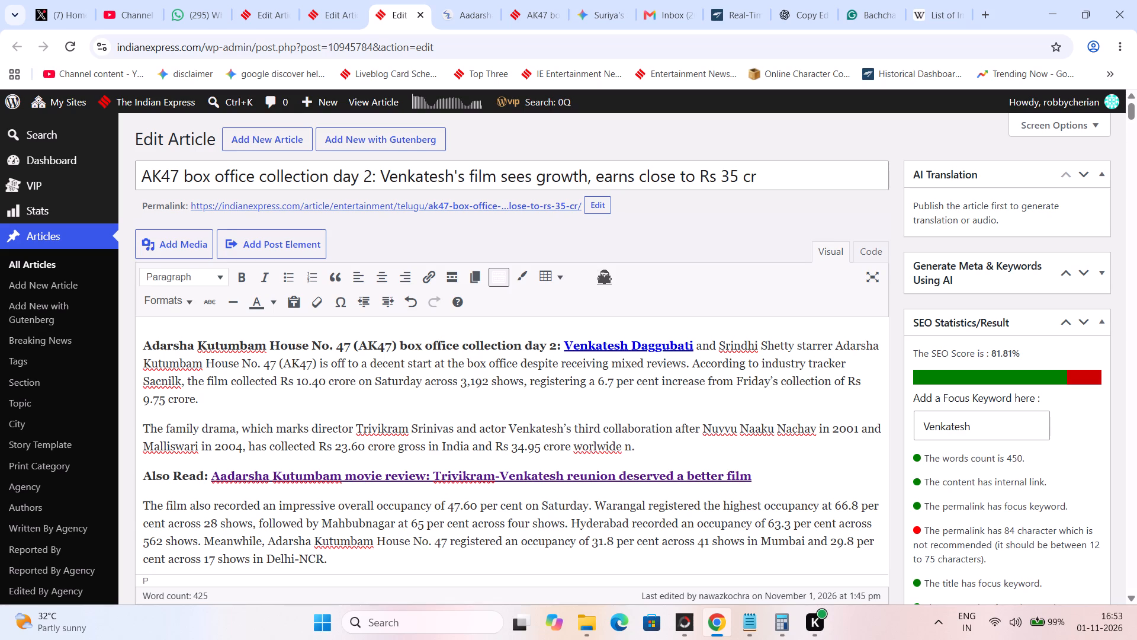
{"action": "key", "text": "BackSpace"}
{"action": "type", "text": "in te"}
{"action": "key", "text": "BackSpace"}
{"action": "type", "text": "wo days"}
Insert "gross" after "Rs 34.95 crore" in the family drama paragraph.
{"action": "left_click", "coordinate": [569, 444]}
{"action": "key", "text": "space"}
{"action": "type", "text": "gross"}
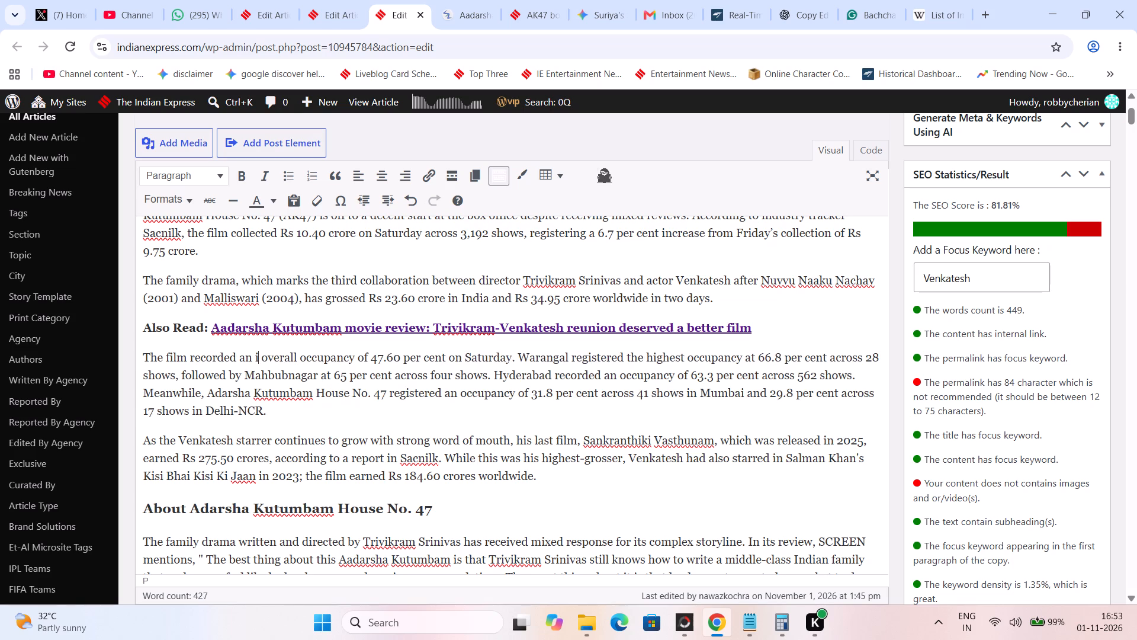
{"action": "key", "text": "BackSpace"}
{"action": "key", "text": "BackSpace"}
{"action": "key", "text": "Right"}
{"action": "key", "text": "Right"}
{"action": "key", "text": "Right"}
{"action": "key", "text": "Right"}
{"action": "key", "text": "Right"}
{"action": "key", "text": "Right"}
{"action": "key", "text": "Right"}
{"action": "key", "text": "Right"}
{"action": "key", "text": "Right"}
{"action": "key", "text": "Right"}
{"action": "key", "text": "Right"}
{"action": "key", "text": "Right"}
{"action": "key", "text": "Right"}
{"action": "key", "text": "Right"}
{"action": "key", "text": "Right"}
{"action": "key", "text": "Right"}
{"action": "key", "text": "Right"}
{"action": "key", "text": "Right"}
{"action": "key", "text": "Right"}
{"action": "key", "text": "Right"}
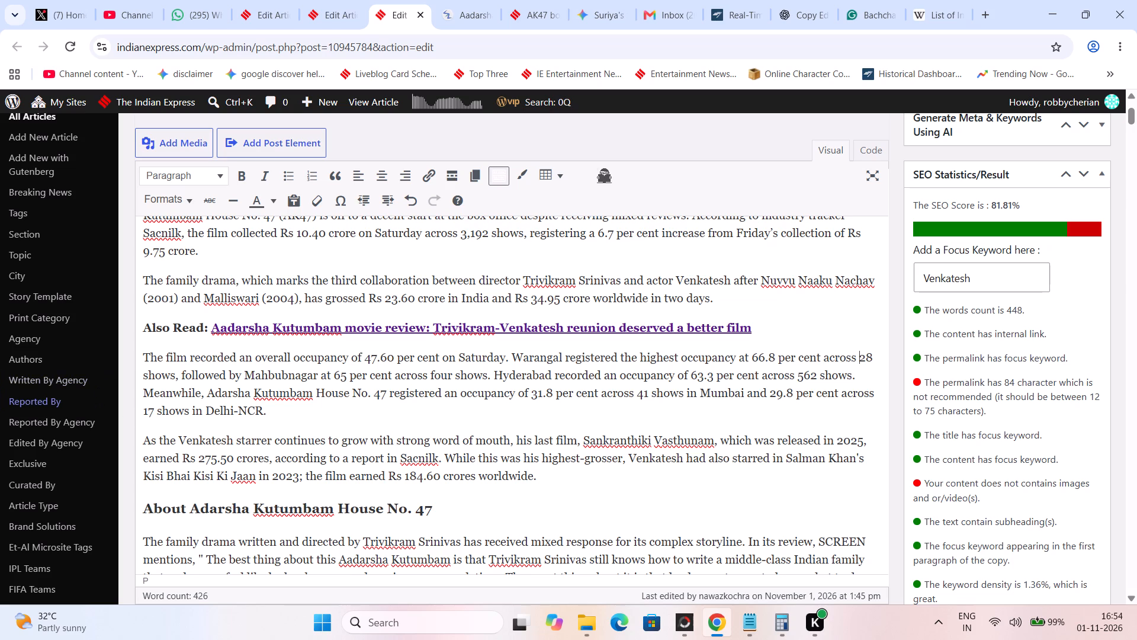
{"action": "left_click_drag", "start_coordinate": [384, 389], "coordinate": [216, 389]}
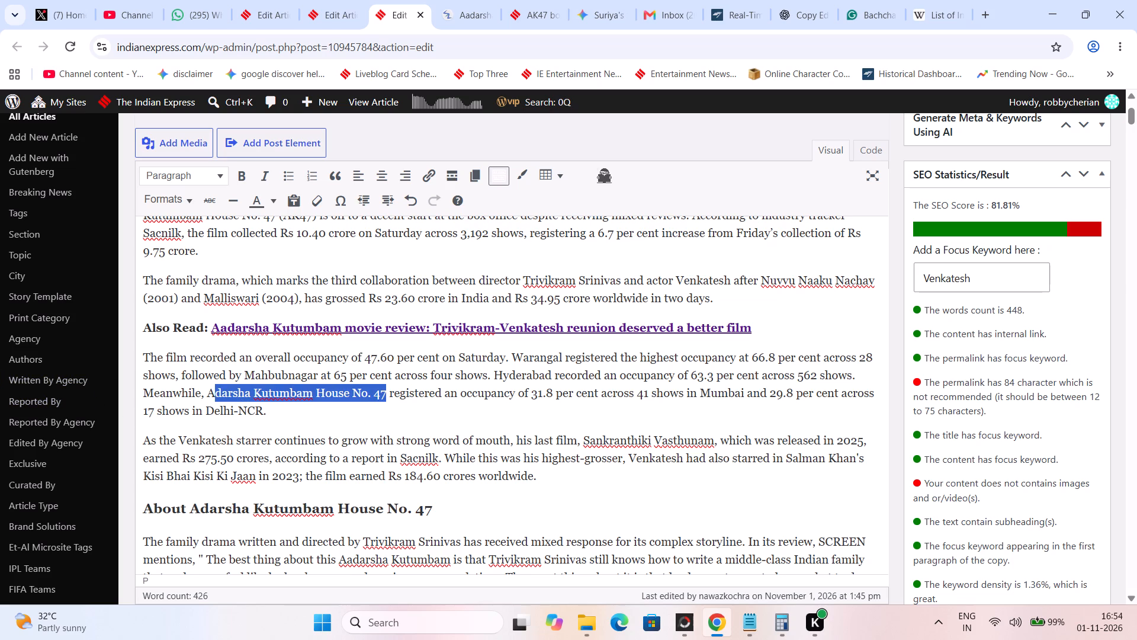
{"action": "left_click_drag", "start_coordinate": [216, 389], "coordinate": [211, 388]}
{"action": "key", "text": "ctrl+x"}
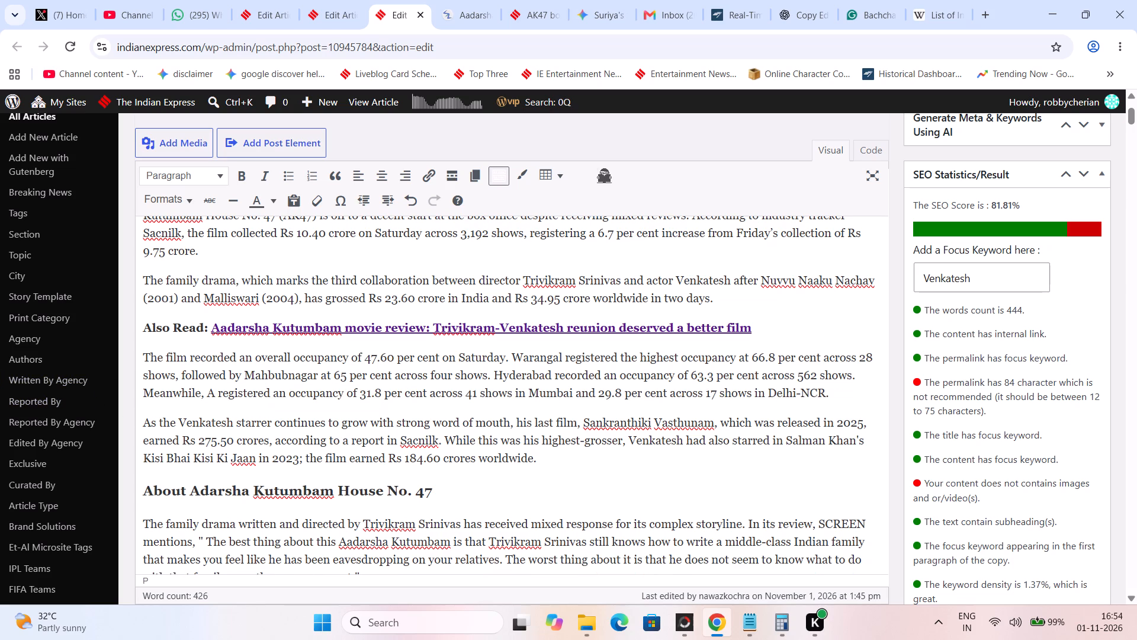
{"action": "key", "text": "Left"}
{"action": "key", "text": "Left"}
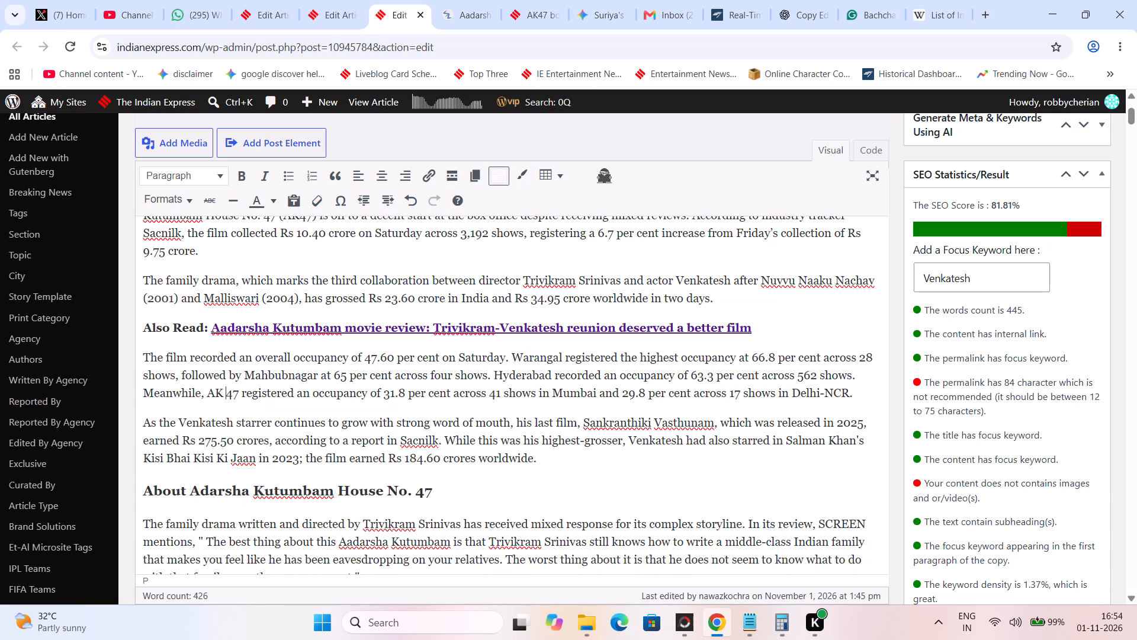
{"action": "key", "text": "BackSpace"}
Replace "The film" at the start of the occupancy paragraph with "Adarsha Kutumbam House No. 47".
{"action": "key", "text": "Up"}
{"action": "key", "text": "Up"}
{"action": "key", "text": "Left"}
{"action": "key", "text": "Left"}
{"action": "key", "text": "Left"}
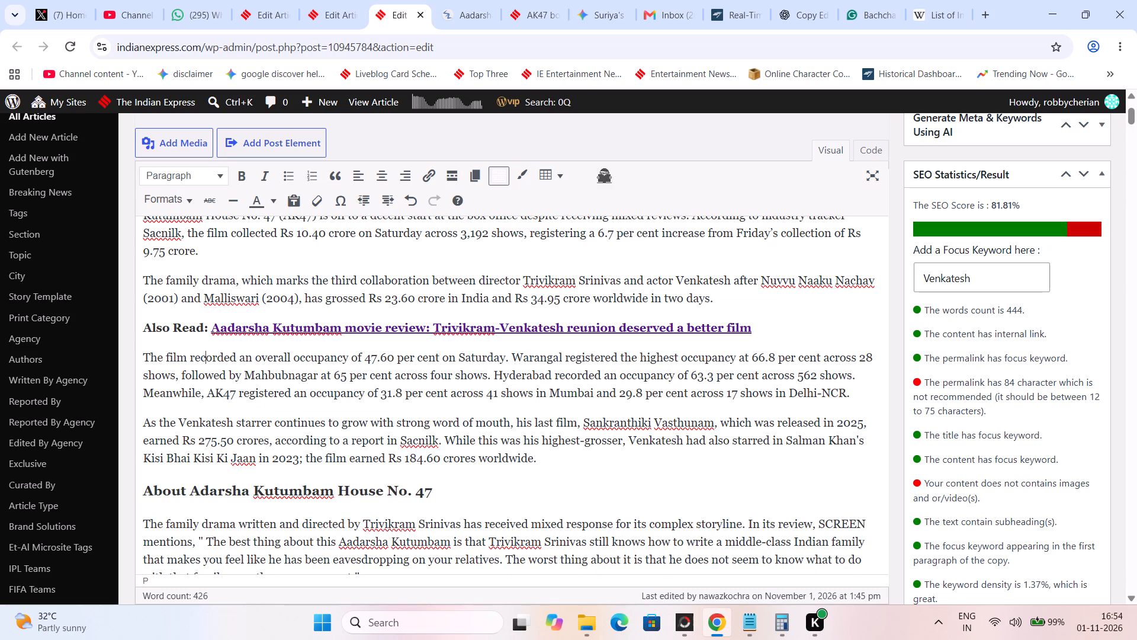
{"action": "key", "text": "Left"}
{"action": "key", "text": "Left"}
{"action": "key", "text": "Left"}
{"action": "key", "text": "Left"}
{"action": "key", "text": "BackSpace"}
{"action": "key", "text": "BackSpace"}
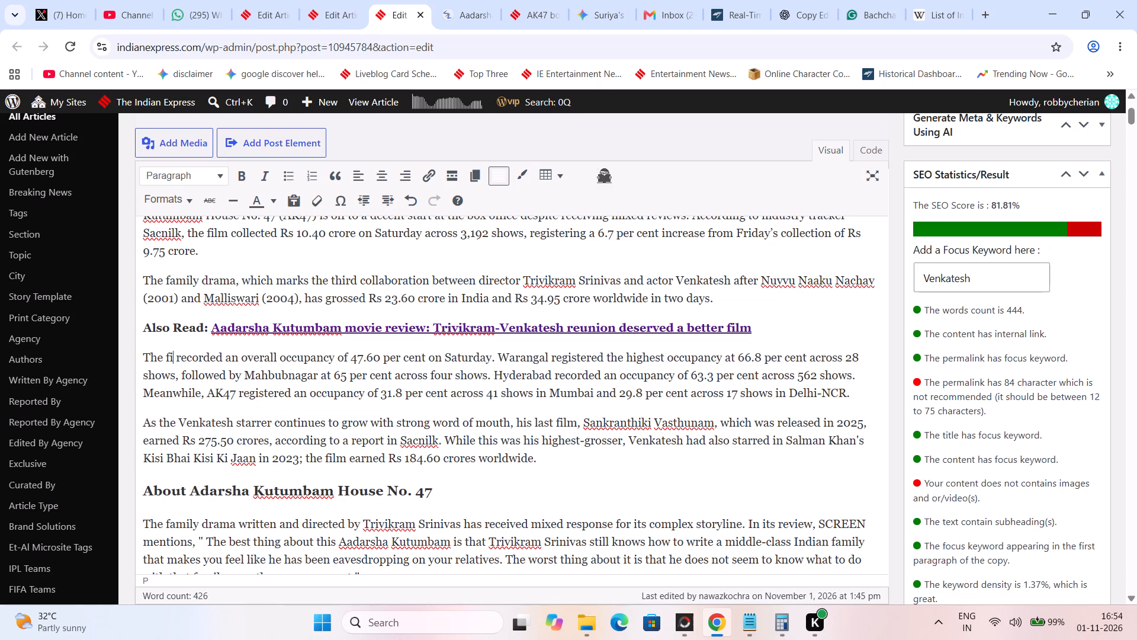
{"action": "key", "text": "BackSpace"}
{"action": "key", "text": "BackSpace"}
{"action": "key", "text": "BackSpace"}
{"action": "key", "text": "BackSpace"}
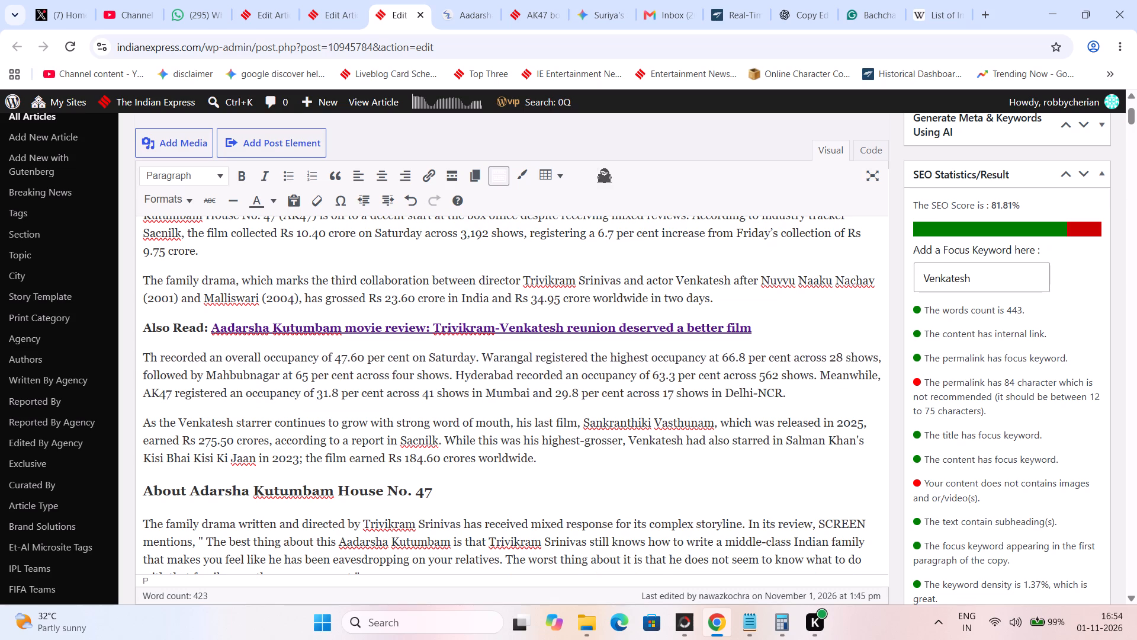
{"action": "key", "text": "BackSpace"}
{"action": "key", "text": "BackSpace"}
{"action": "key", "text": "ctrl+v"}
{"action": "key", "text": "Left"}
{"action": "key", "text": "Left"}
{"action": "key", "text": "Left"}
{"action": "key", "text": "Left"}
{"action": "key", "text": "Left"}
{"action": "key", "text": "Left"}
{"action": "key", "text": "Left"}
{"action": "key", "text": "Left"}
{"action": "key", "text": "Left"}
{"action": "key", "text": "Left"}
{"action": "key", "text": "Left"}
{"action": "key", "text": "Left"}
{"action": "key", "text": "Left"}
{"action": "key", "text": "Left"}
{"action": "key", "text": "Left"}
{"action": "key", "text": "Left"}
{"action": "key", "text": "Left"}
{"action": "key", "text": "Left"}
{"action": "key", "text": "Left"}
{"action": "key", "text": "Left"}
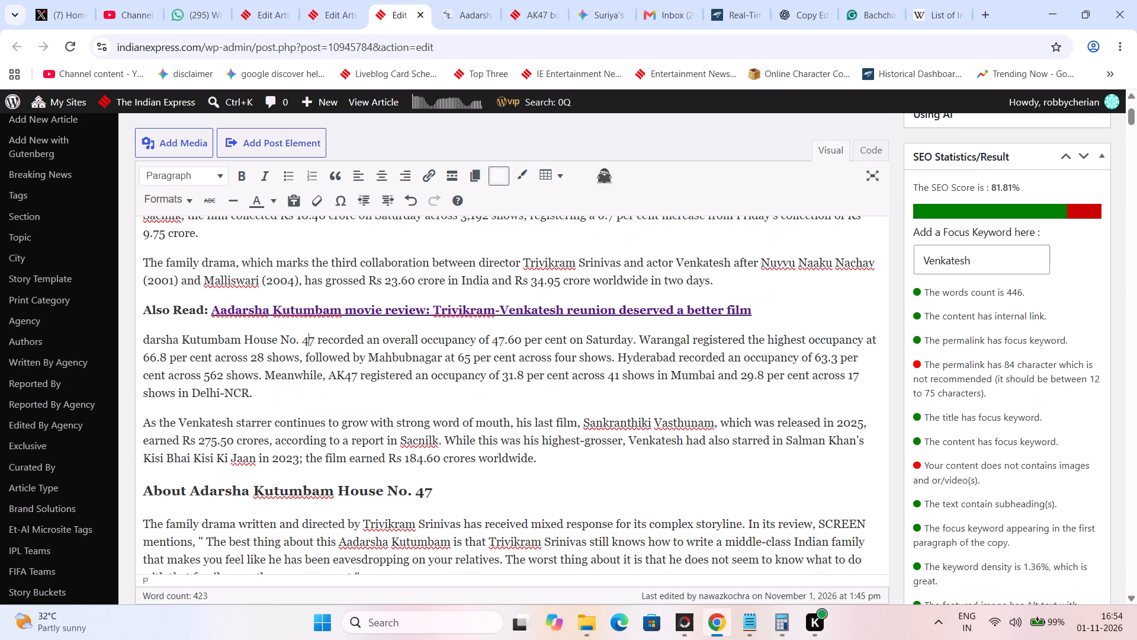
{"action": "key", "text": "Right"}
{"action": "key", "text": "Right"}
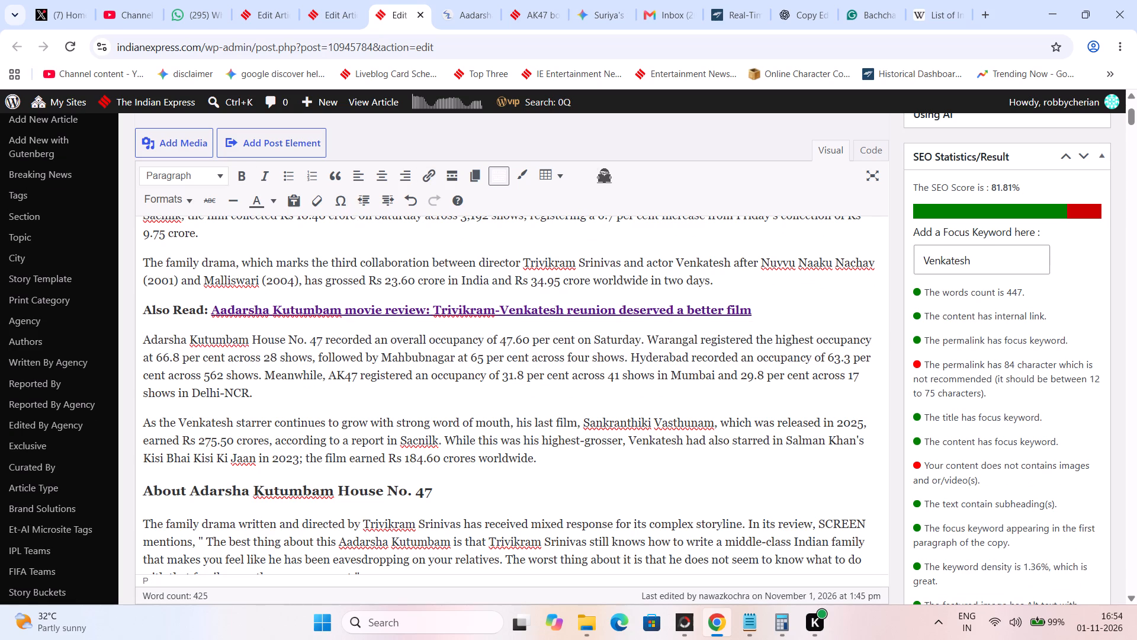
Search Google for "AK47" from the occupancy paragraph, refine it to "AK47 MOVIE", and return to the article.
{"action": "left_click_drag", "start_coordinate": [326, 375], "coordinate": [358, 375]}
{"action": "right_click", "coordinate": [355, 375]}
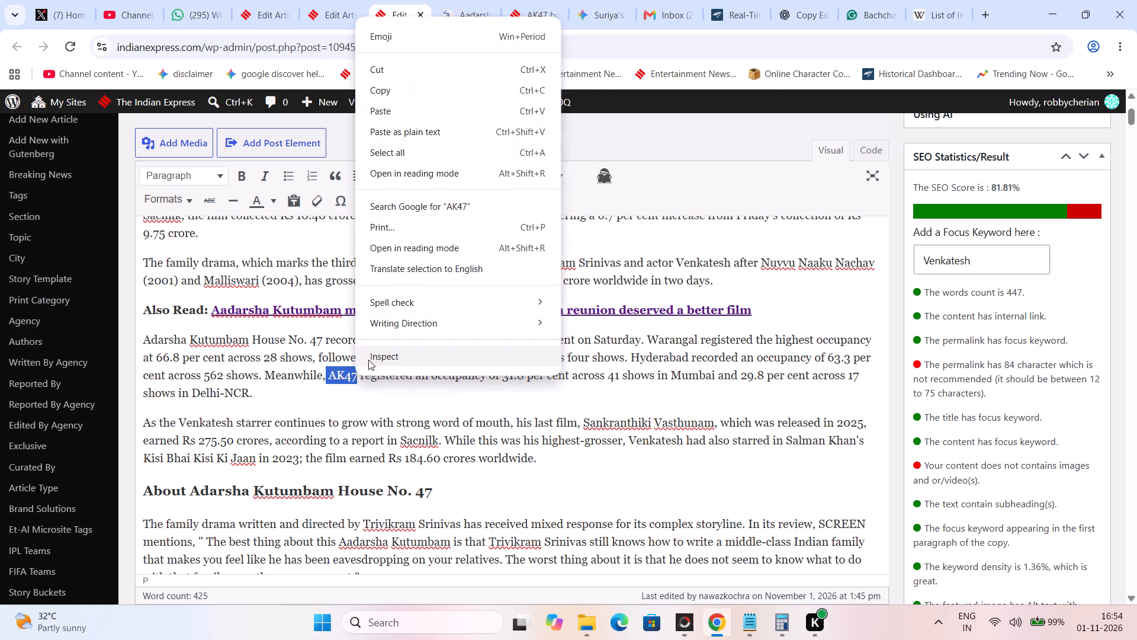
{"action": "left_click", "coordinate": [471, 208]}
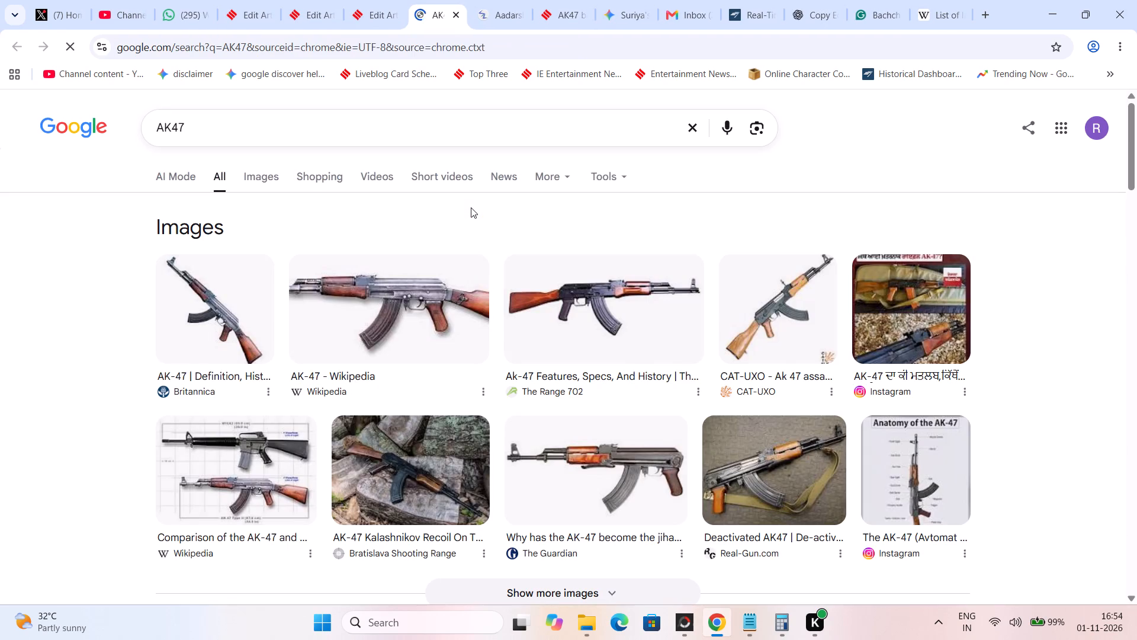
{"action": "scroll", "coordinate": [467, 302], "scroll_direction": "down", "scroll_amount": 3}
{"action": "scroll", "coordinate": [368, 257], "scroll_direction": "up", "scroll_amount": 3}
{"action": "left_click", "coordinate": [211, 112]}
{"action": "key", "text": "space"}
{"action": "type", "text": "MOVIE"}
{"action": "key", "text": "Return"}
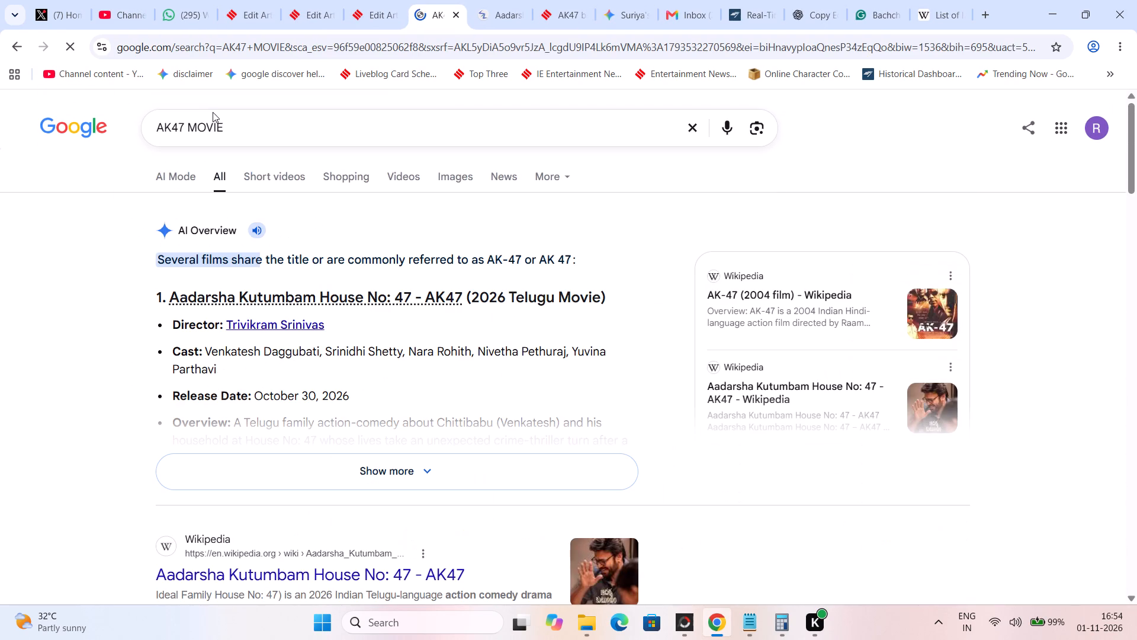
{"action": "scroll", "coordinate": [278, 264], "scroll_direction": "down", "scroll_amount": 3}
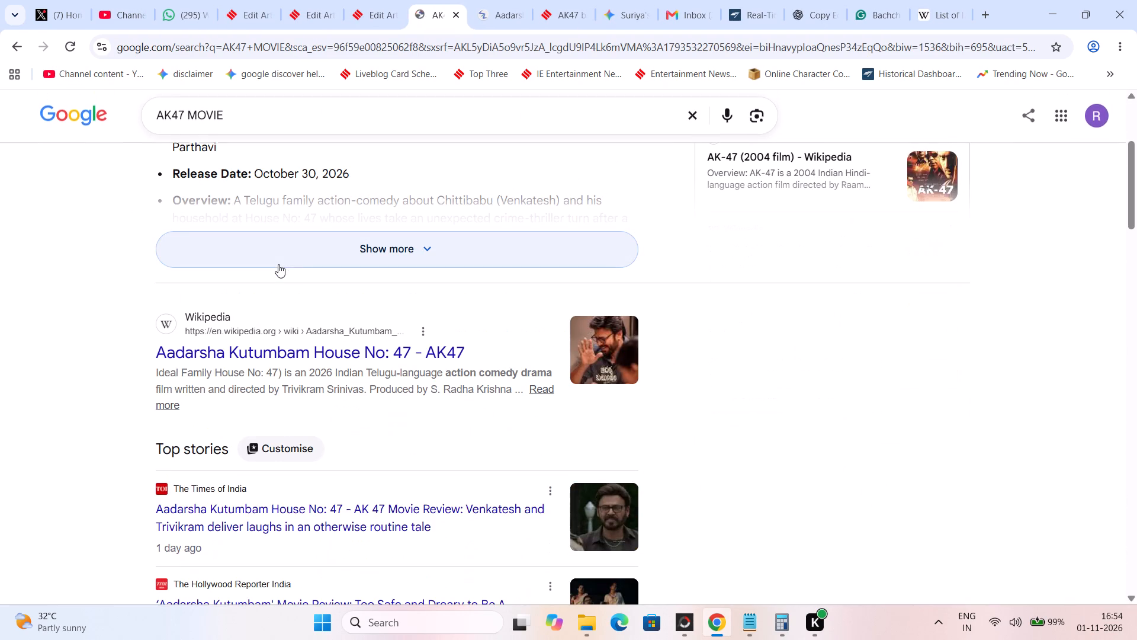
{"action": "left_click", "coordinate": [370, 0]}
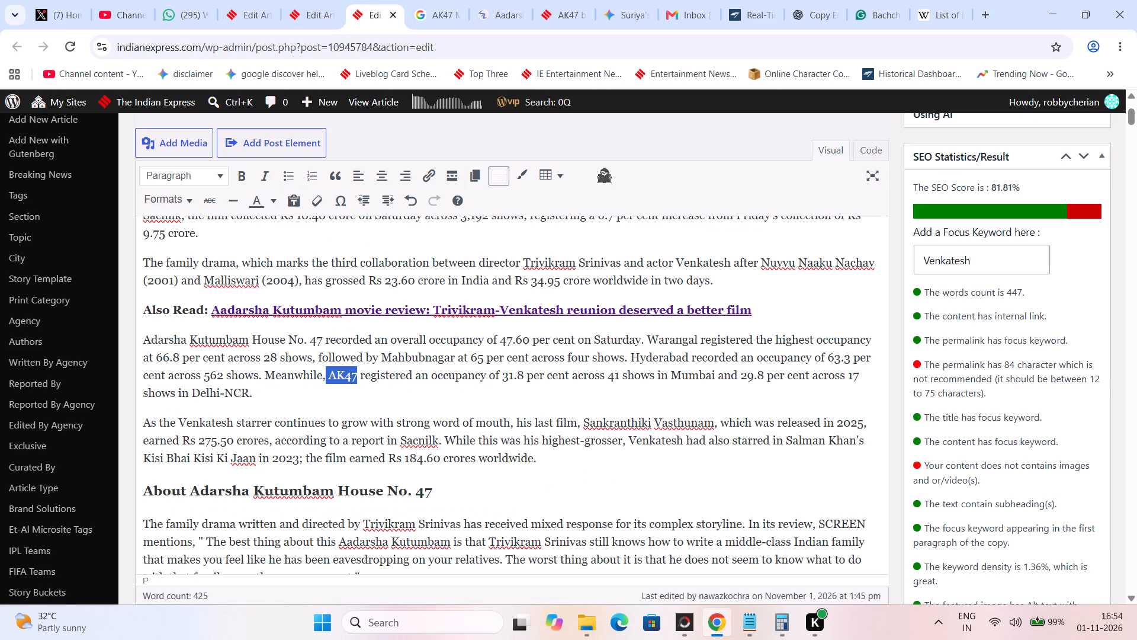
Delete the paragraph about Venkatesh's earlier films Sankranthiki Vasthunam and Kisi Bhai Kisi Ki Jaan.
{"action": "left_click", "coordinate": [294, 395]}
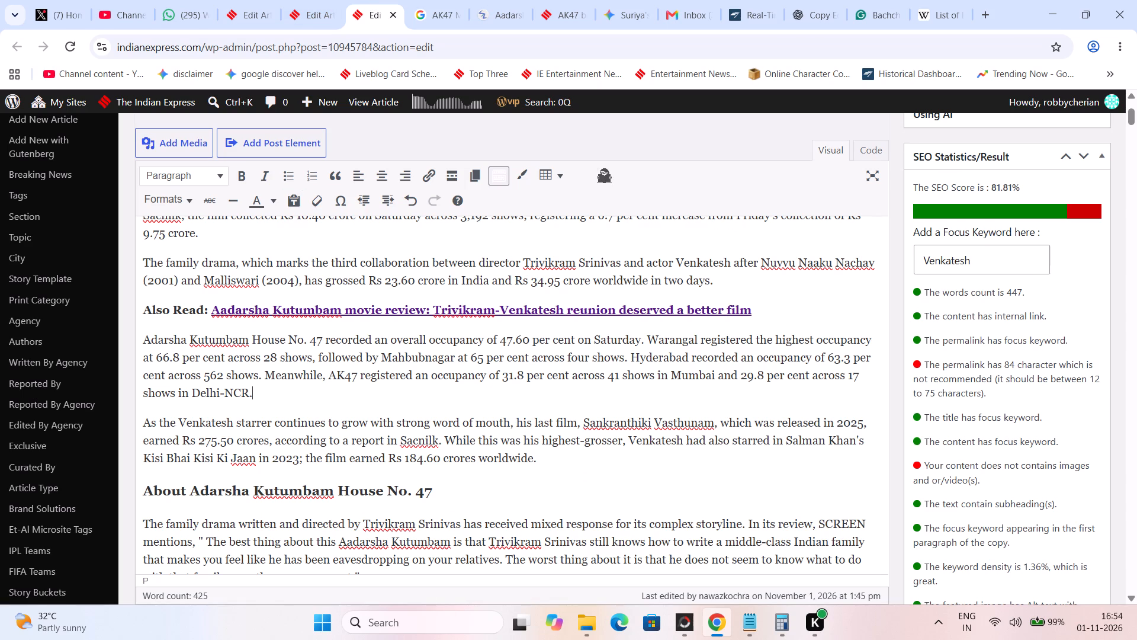
{"action": "scroll", "coordinate": [294, 396], "scroll_direction": "down", "scroll_amount": 2}
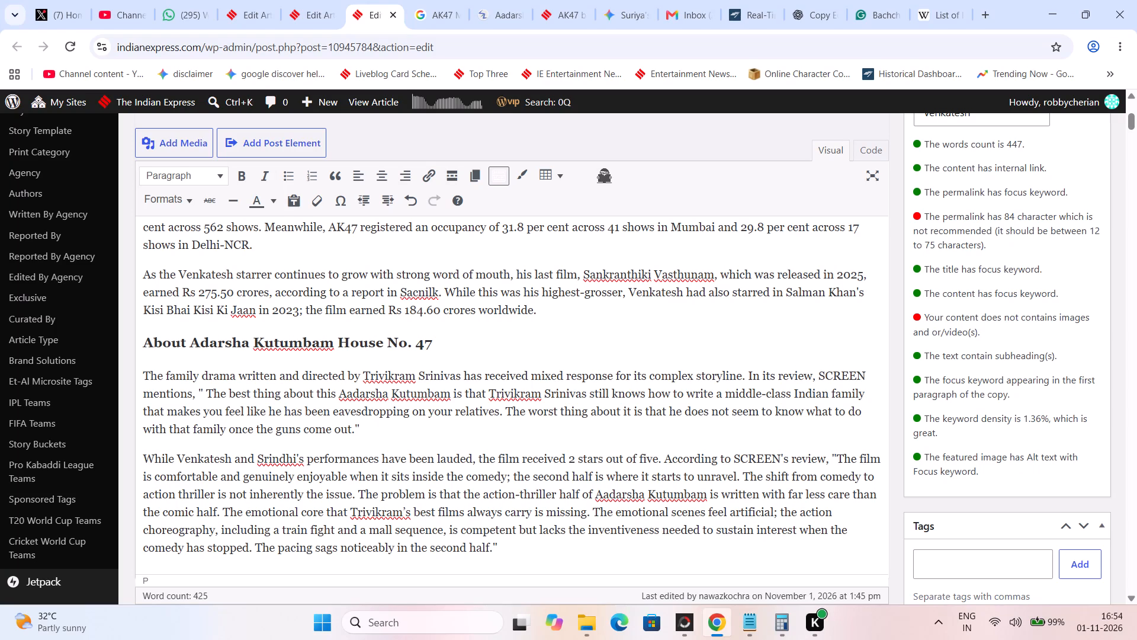
{"action": "scroll", "coordinate": [294, 396], "scroll_direction": "down", "scroll_amount": 1}
{"action": "scroll", "coordinate": [294, 396], "scroll_direction": "up", "scroll_amount": 1}
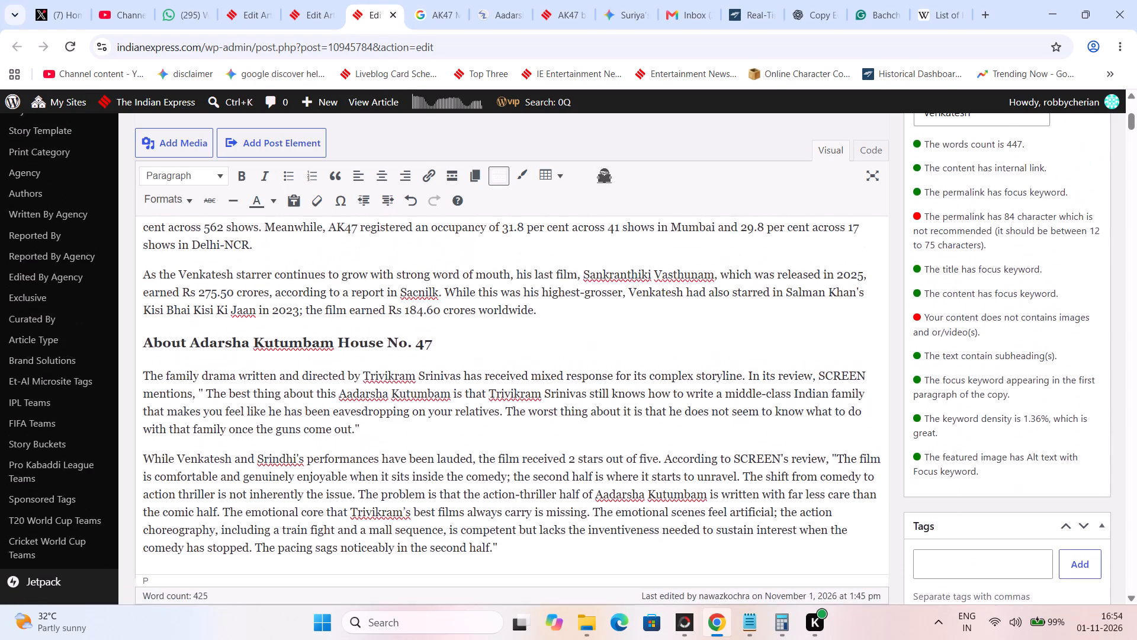
{"action": "scroll", "coordinate": [294, 396], "scroll_direction": "up", "scroll_amount": 1}
{"action": "triple_click", "coordinate": [335, 370]}
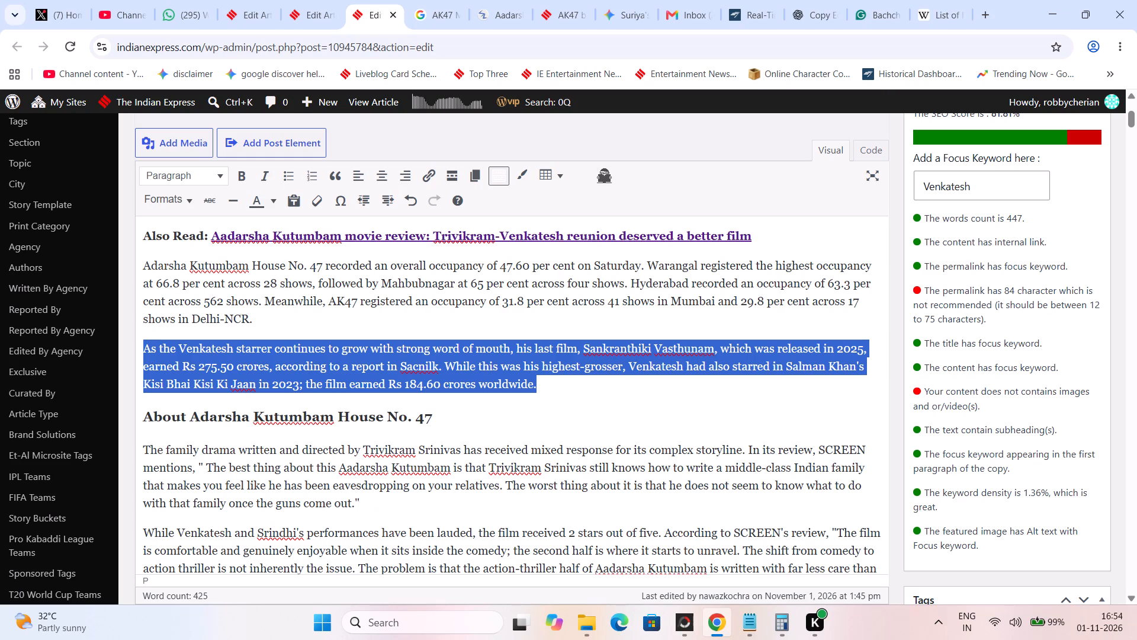
{"action": "key", "text": "BackSpace"}
{"action": "key", "text": "BackSpace"}
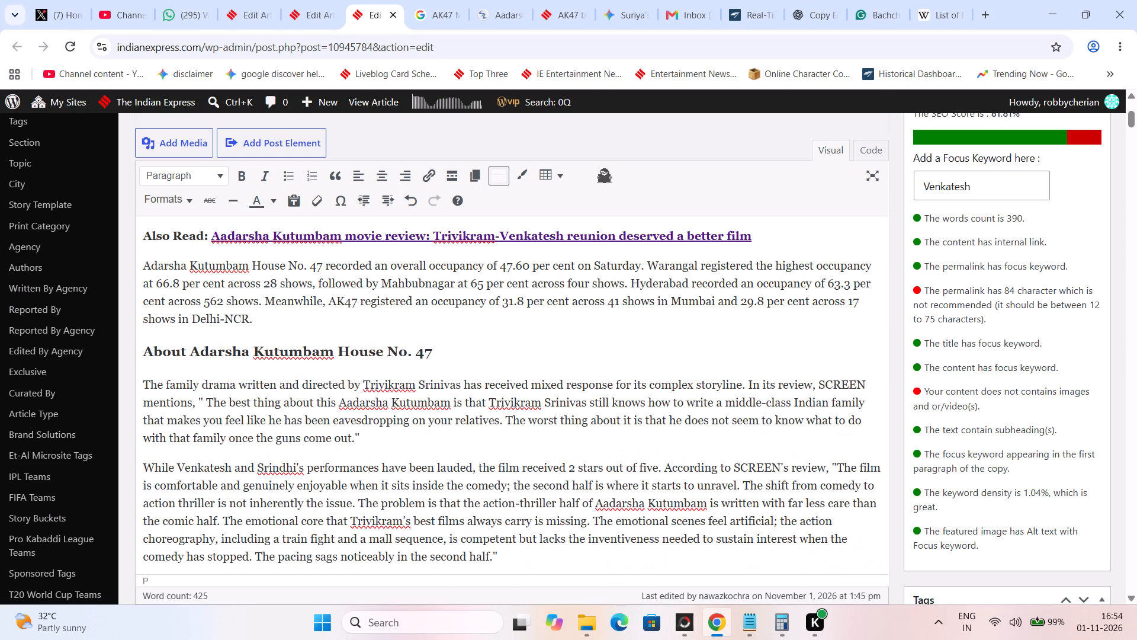
{"action": "triple_click", "coordinate": [295, 351]}
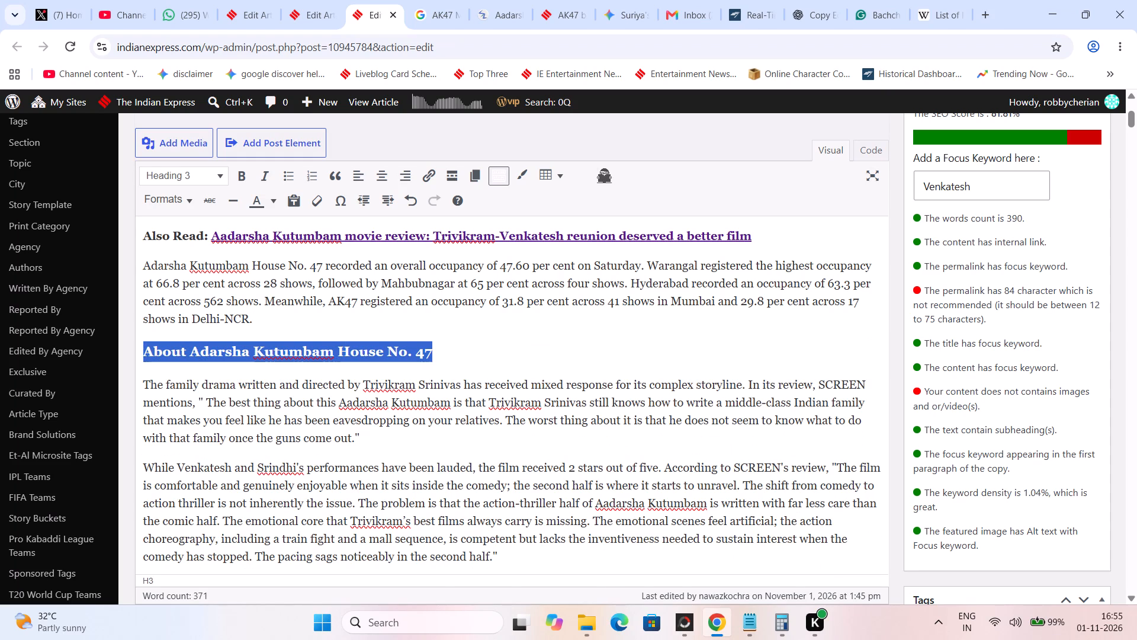
{"action": "key", "text": "BackSpace"}
{"action": "key", "text": "BackSpace"}
Search Google for "Adarsha Kutumbam House No. 47" from the article, look through the news coverage, and return to the article.
{"action": "scroll", "coordinate": [294, 350], "scroll_direction": "up", "scroll_amount": 3}
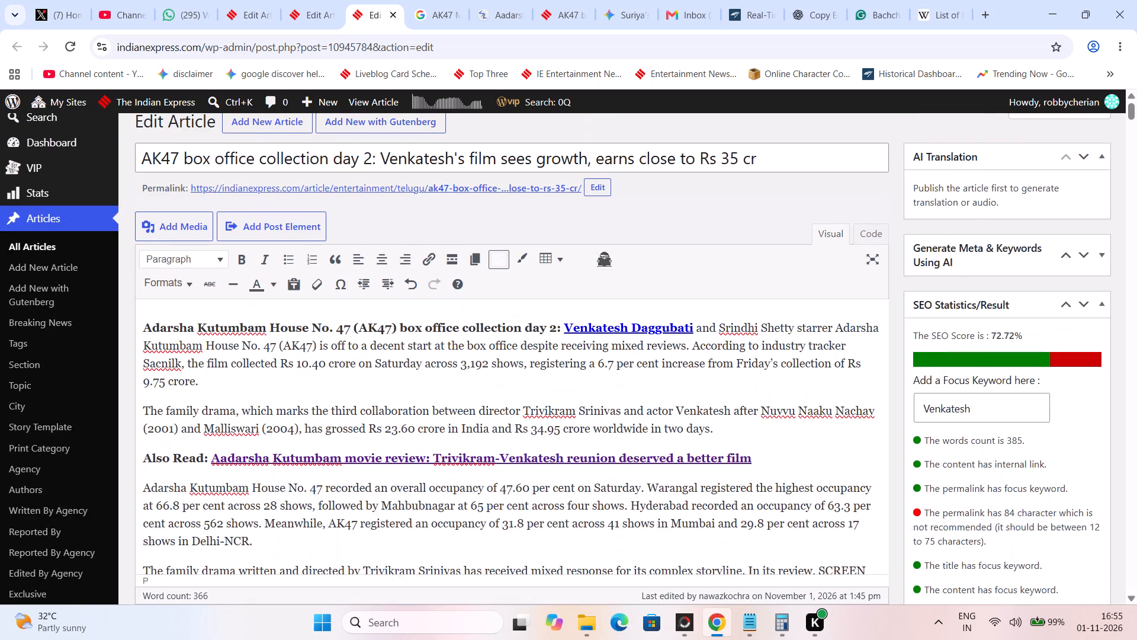
{"action": "scroll", "coordinate": [292, 350], "scroll_direction": "down", "scroll_amount": 3}
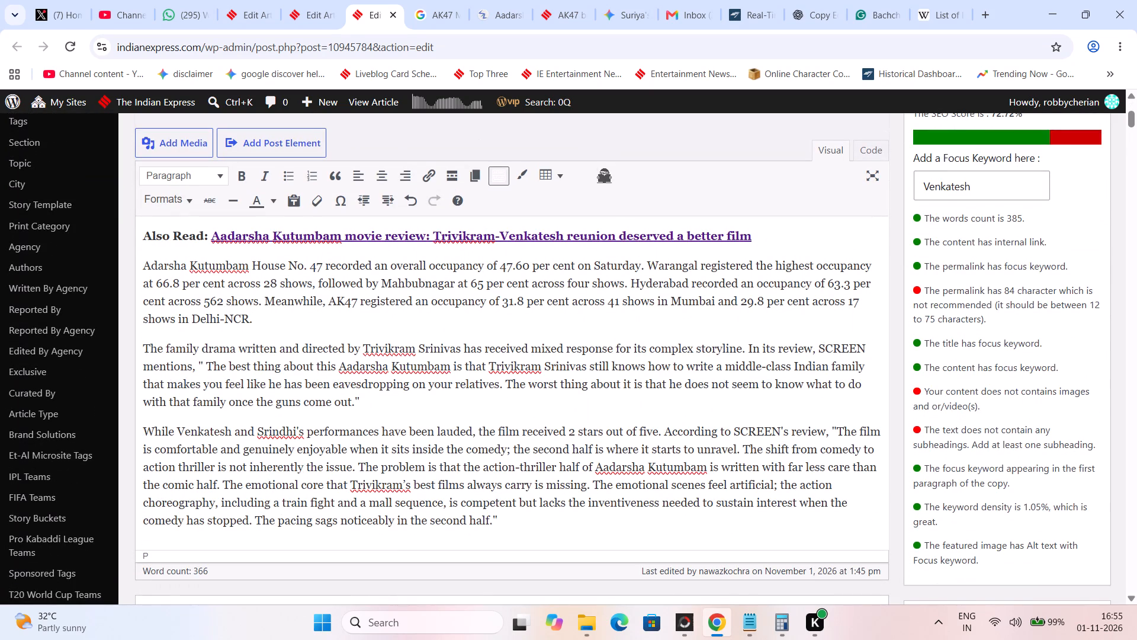
{"action": "left_click_drag", "start_coordinate": [510, 525], "coordinate": [143, 263]}
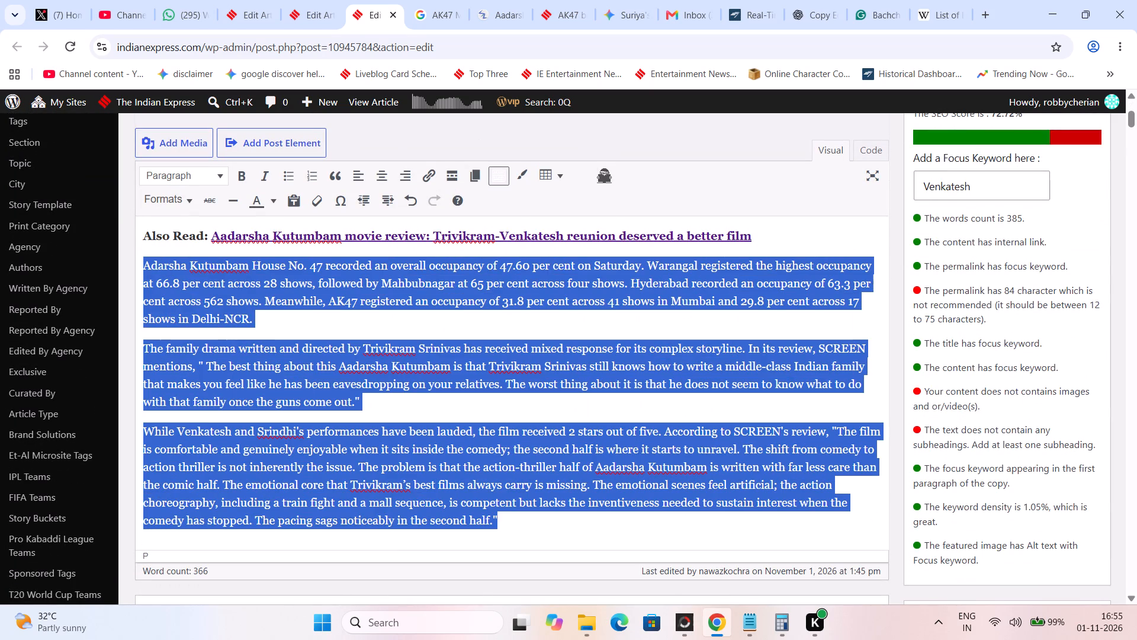
{"action": "left_click_drag", "start_coordinate": [143, 263], "coordinate": [137, 260]}
{"action": "left_click", "coordinate": [157, 261]}
{"action": "left_click", "coordinate": [144, 261]}
{"action": "left_click_drag", "start_coordinate": [144, 261], "coordinate": [311, 261]}
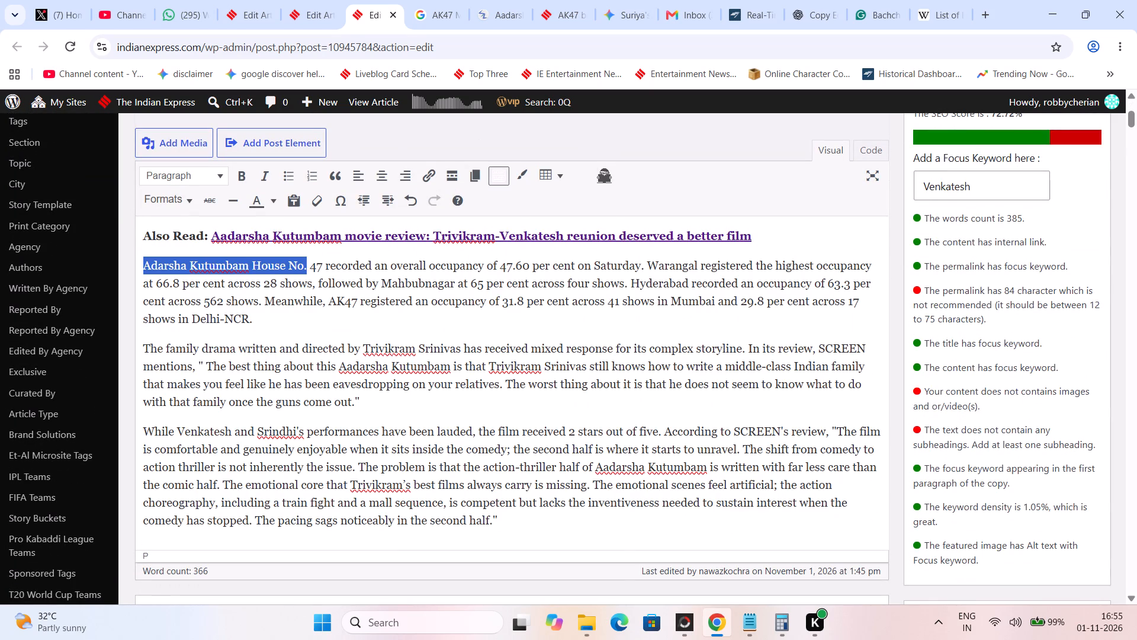
{"action": "left_click_drag", "start_coordinate": [311, 261], "coordinate": [313, 261]}
{"action": "right_click", "coordinate": [313, 261]}
{"action": "left_click", "coordinate": [415, 428]}
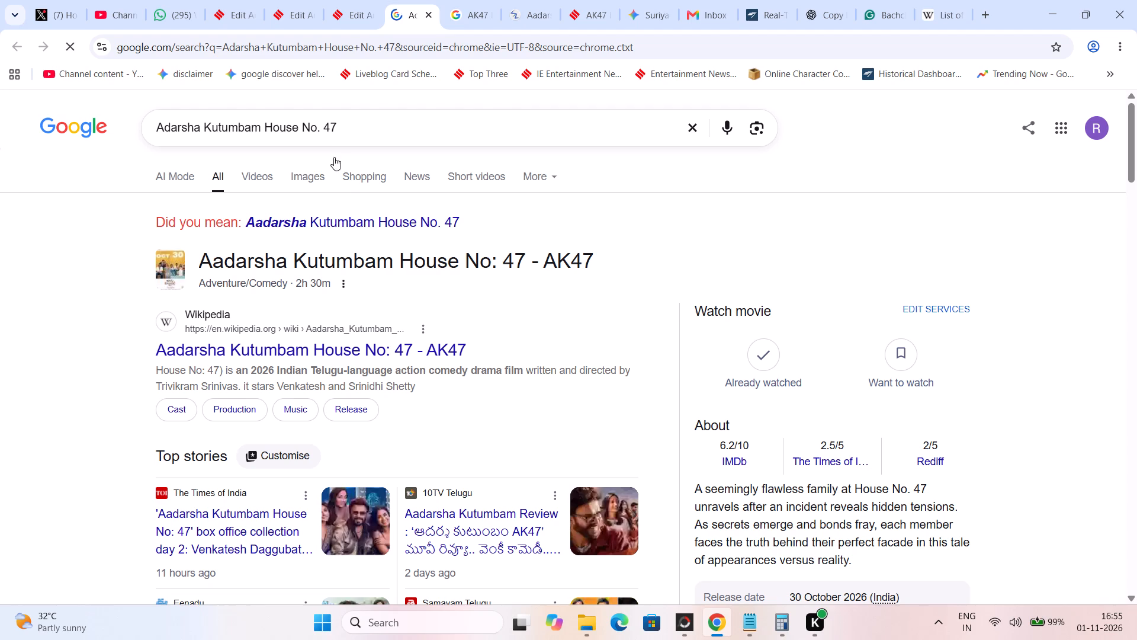
{"action": "left_click", "coordinate": [409, 174]}
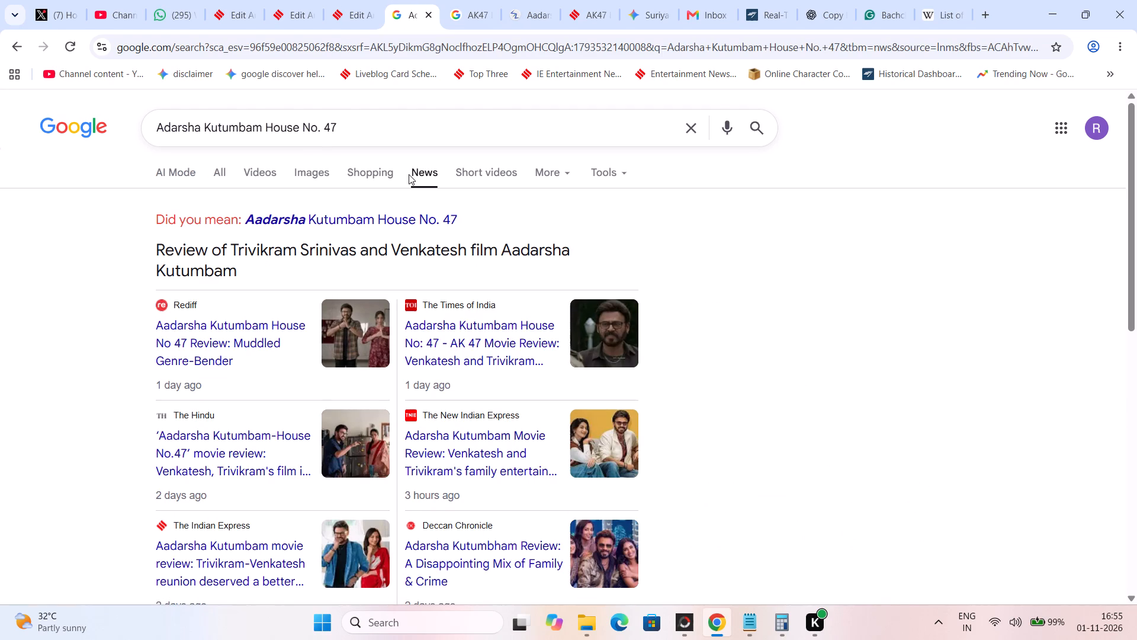
{"action": "scroll", "coordinate": [409, 174], "scroll_direction": "down", "scroll_amount": 4}
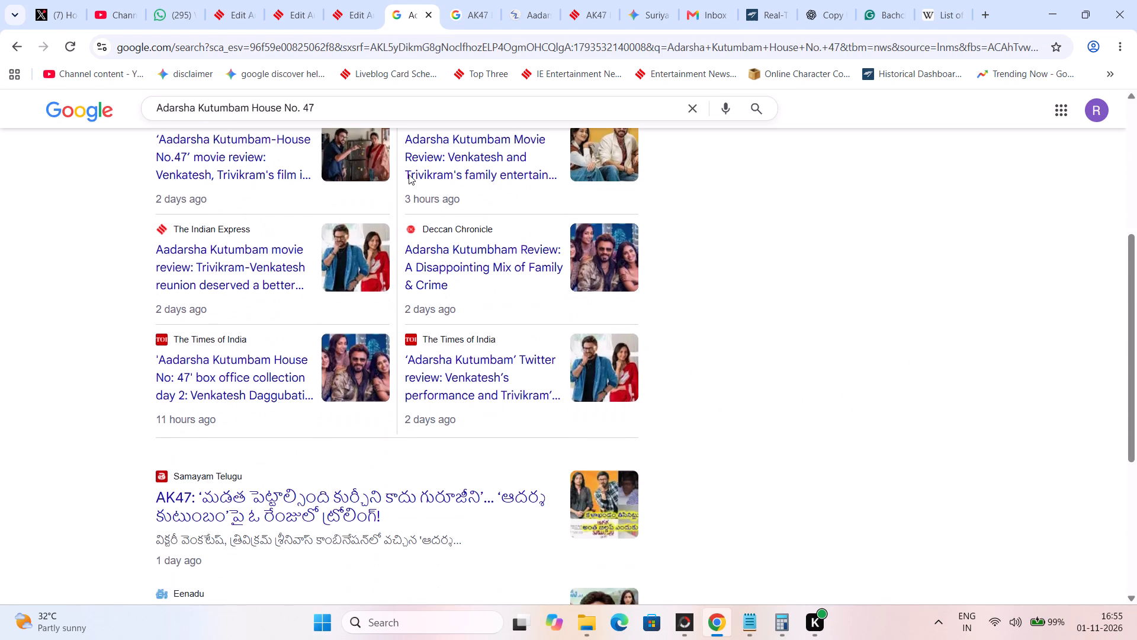
{"action": "scroll", "coordinate": [409, 174], "scroll_direction": "down", "scroll_amount": 3}
{"action": "left_click", "coordinate": [362, 0]}
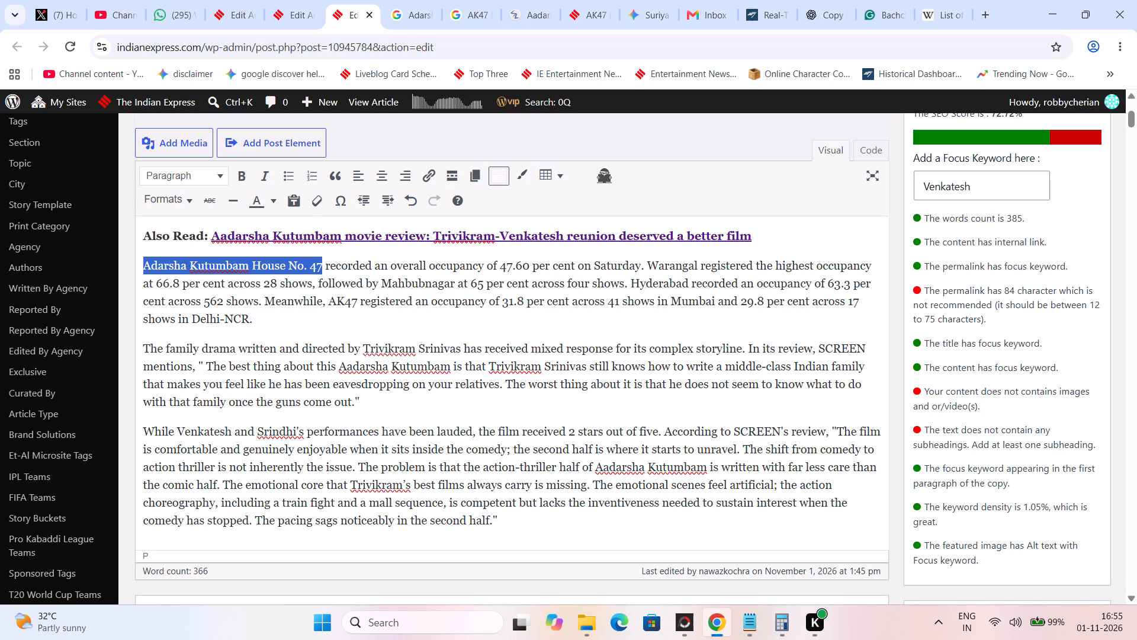
Replace the last paragraph's lead-in about the performances, star rating and SCREEN's review with "It further read," before the quote.
{"action": "left_click_drag", "start_coordinate": [828, 428], "coordinate": [156, 422]}
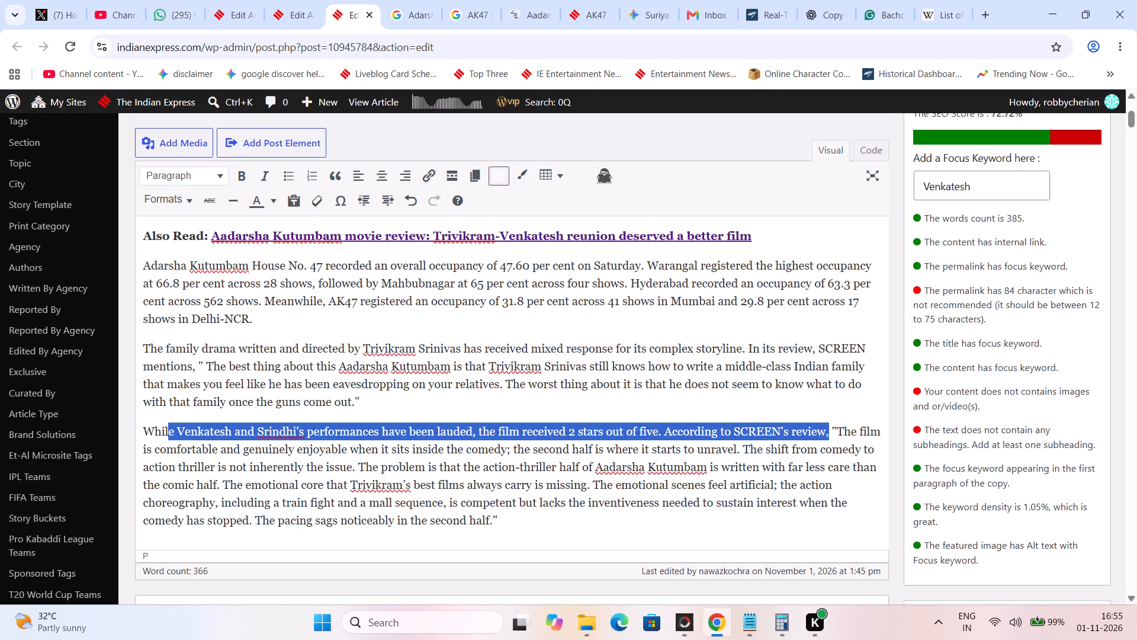
{"action": "left_click_drag", "start_coordinate": [156, 422], "coordinate": [143, 421]}
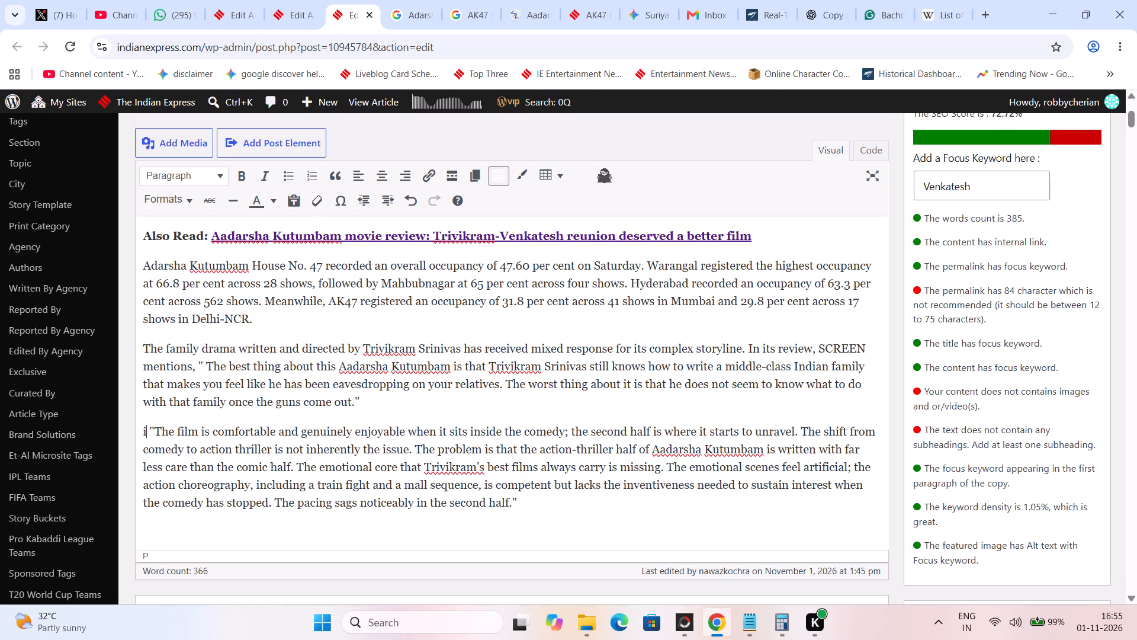
{"action": "key", "text": "BackSpace"}
{"action": "key", "text": "BackSpace"}
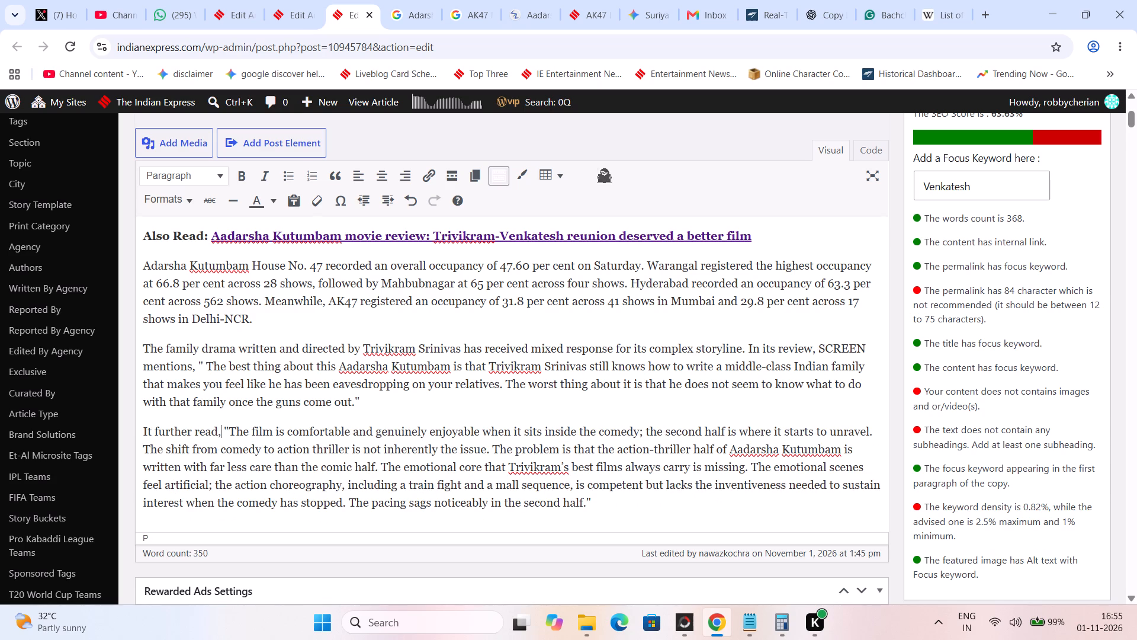
{"action": "left_click_drag", "start_coordinate": [199, 366], "coordinate": [128, 351]}
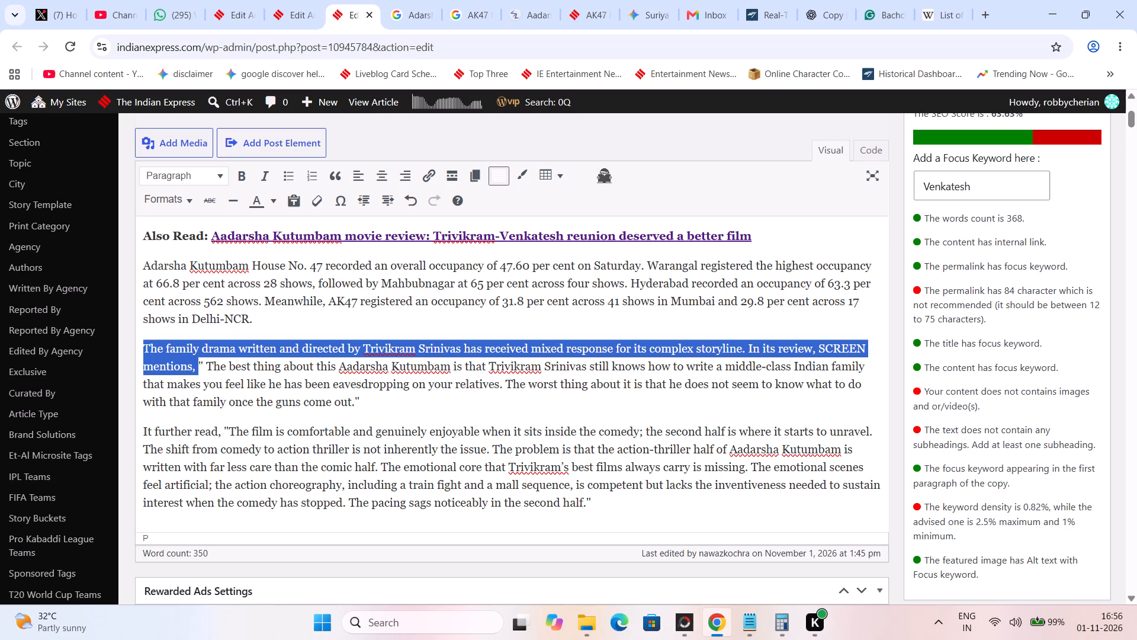
{"action": "key", "text": "BackSpace"}
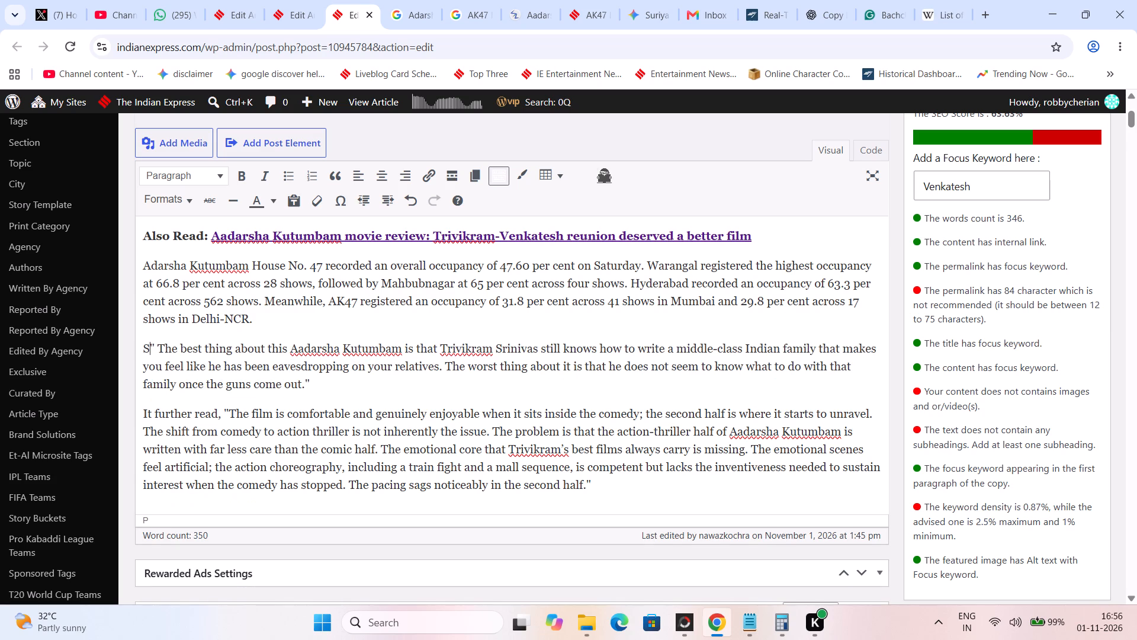
{"action": "type", "text": "creen's"}
{"action": "key", "text": "space"}
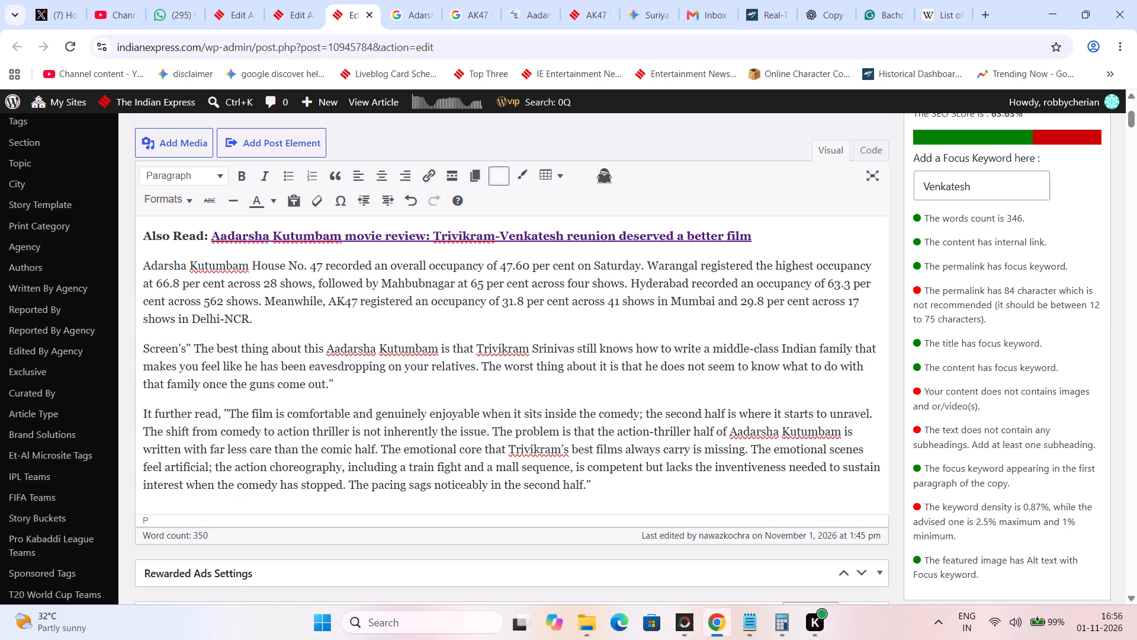
{"action": "key", "text": "BackSpace"}
{"action": "key", "text": "BackSpace"}
{"action": "key", "text": "BackSpace"}
{"action": "key", "text": "BackSpace"}
{"action": "key", "text": "BackSpace"}
{"action": "key", "text": "BackSpace"}
{"action": "key", "text": "BackSpace"}
{"action": "type", "text": "CREEN"}
{"action": "key", "text": "space"}
{"action": "key", "text": "s"}
{"action": "key", "text": "BackSpace"}
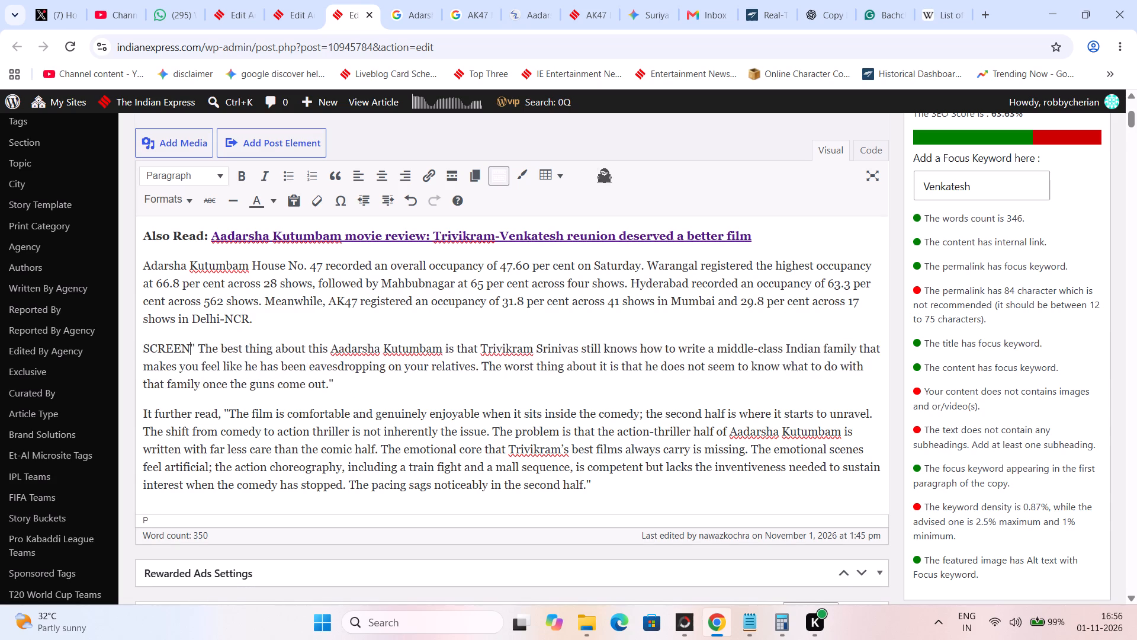
{"action": "type", "text": "'s review of the film read,"}
{"action": "key", "text": "space"}
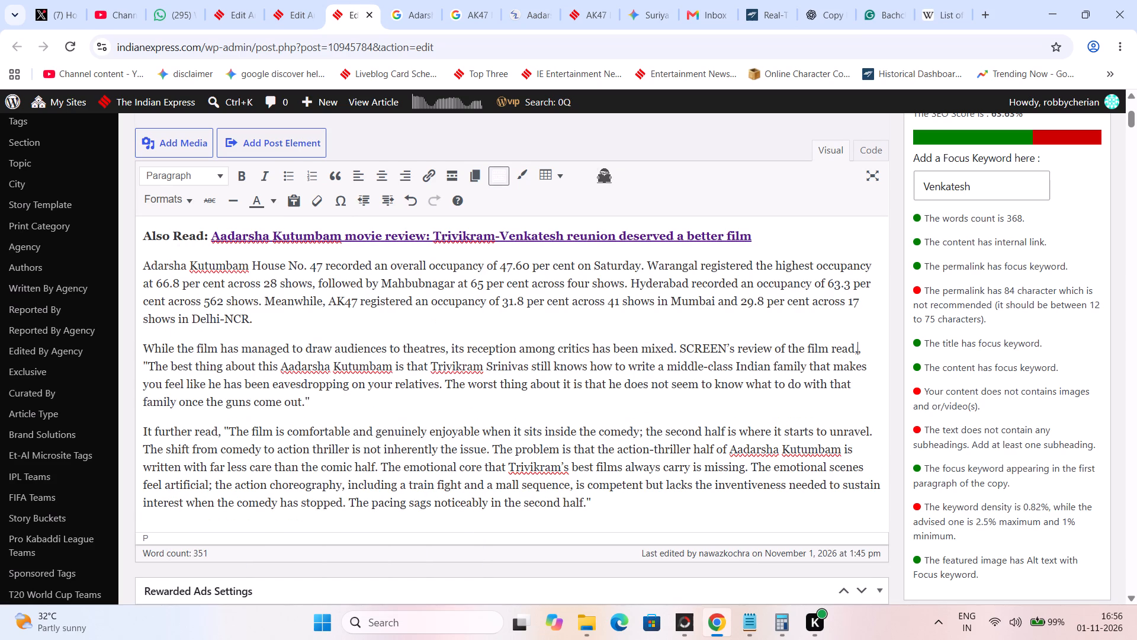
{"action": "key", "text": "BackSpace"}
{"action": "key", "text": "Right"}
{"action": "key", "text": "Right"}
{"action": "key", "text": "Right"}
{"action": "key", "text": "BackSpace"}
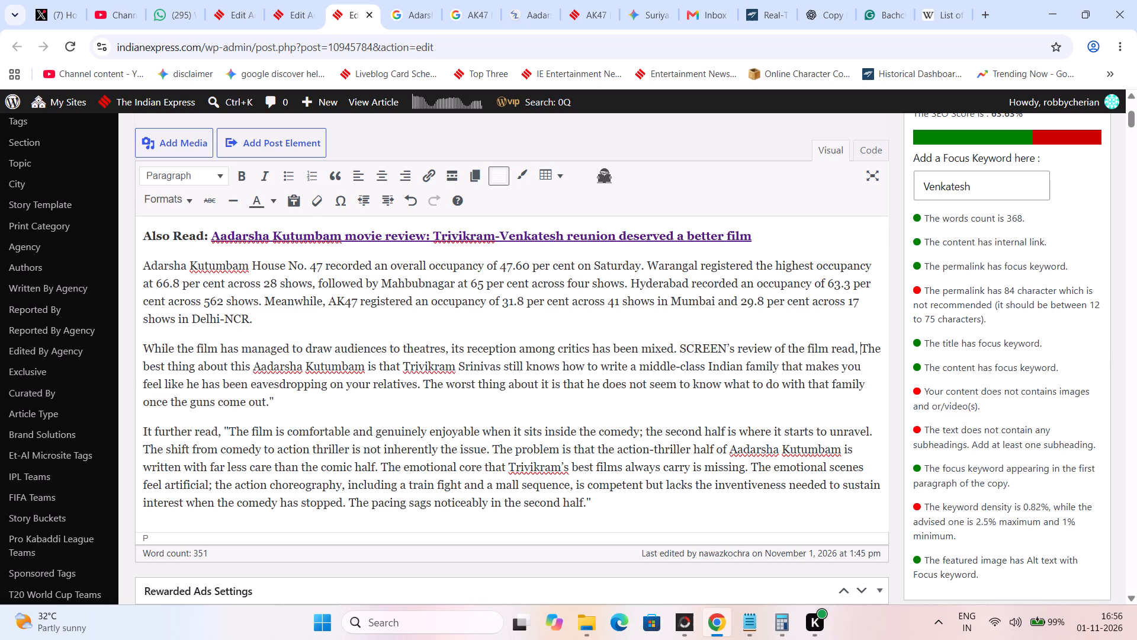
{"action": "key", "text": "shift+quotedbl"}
Add "Trivikram's" in the last paragraph to the spelling dictionary.
{"action": "scroll", "coordinate": [239, 366], "scroll_direction": "up", "scroll_amount": 2}
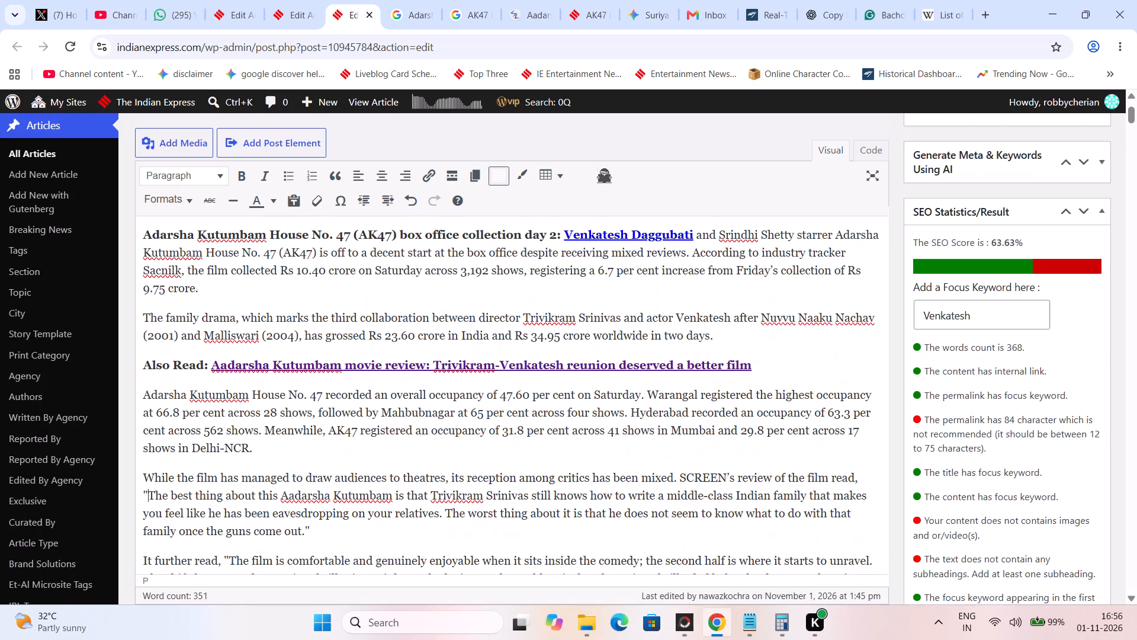
{"action": "scroll", "coordinate": [227, 484], "scroll_direction": "down", "scroll_amount": 2}
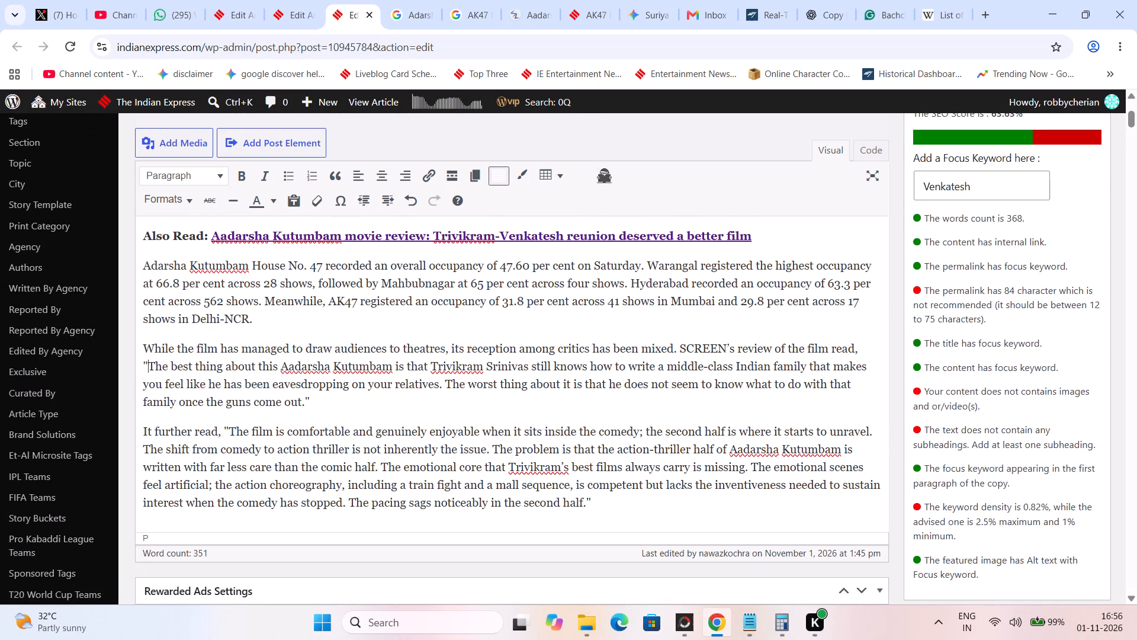
{"action": "right_click", "coordinate": [558, 464]}
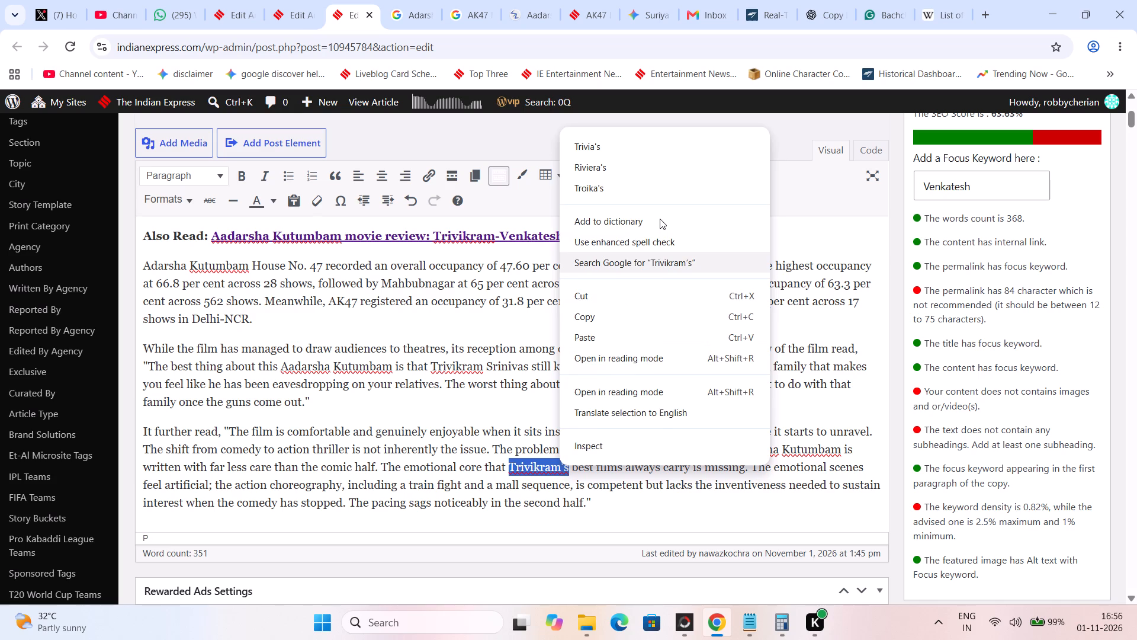
{"action": "left_click", "coordinate": [660, 219]}
{"action": "left_click", "coordinate": [635, 458]}
Move the "Also Read" review link line to below the occupancy paragraph, just before the review paragraph.
{"action": "scroll", "coordinate": [635, 458], "scroll_direction": "up", "scroll_amount": 15}
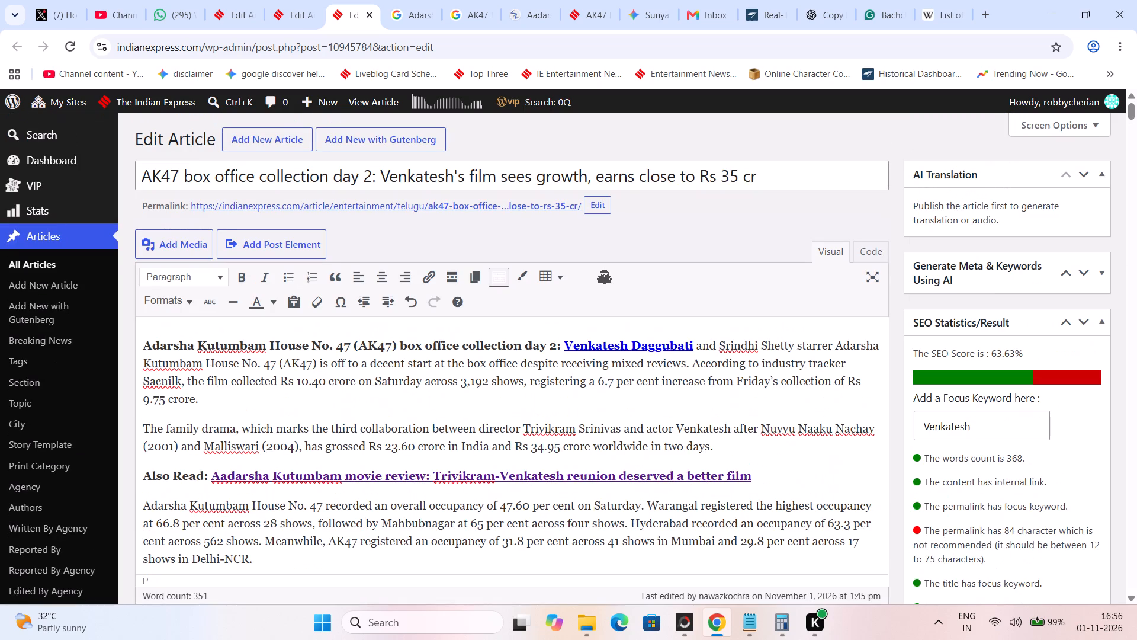
{"action": "triple_click", "coordinate": [184, 464]}
{"action": "key", "text": "ctrl+x"}
{"action": "key", "text": "BackSpace"}
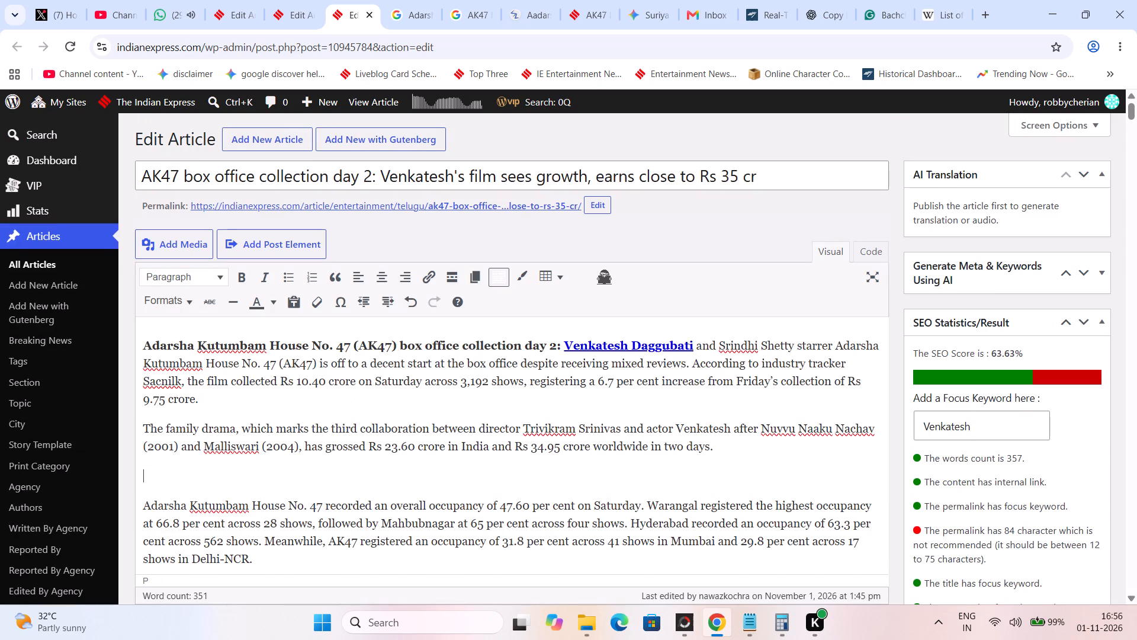
{"action": "key", "text": "Down"}
{"action": "key", "text": "Down"}
{"action": "key", "text": "Down"}
{"action": "key", "text": "Down"}
{"action": "key", "text": "Down"}
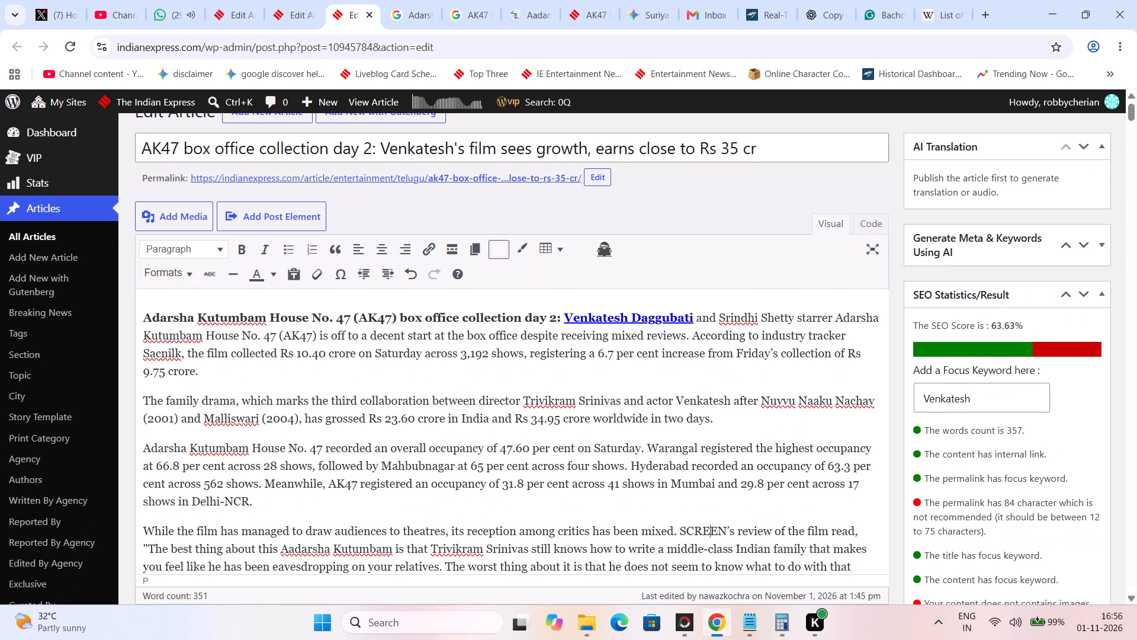
{"action": "key", "text": "Up"}
{"action": "key", "text": "Return"}
{"action": "key", "text": "ctrl+v"}
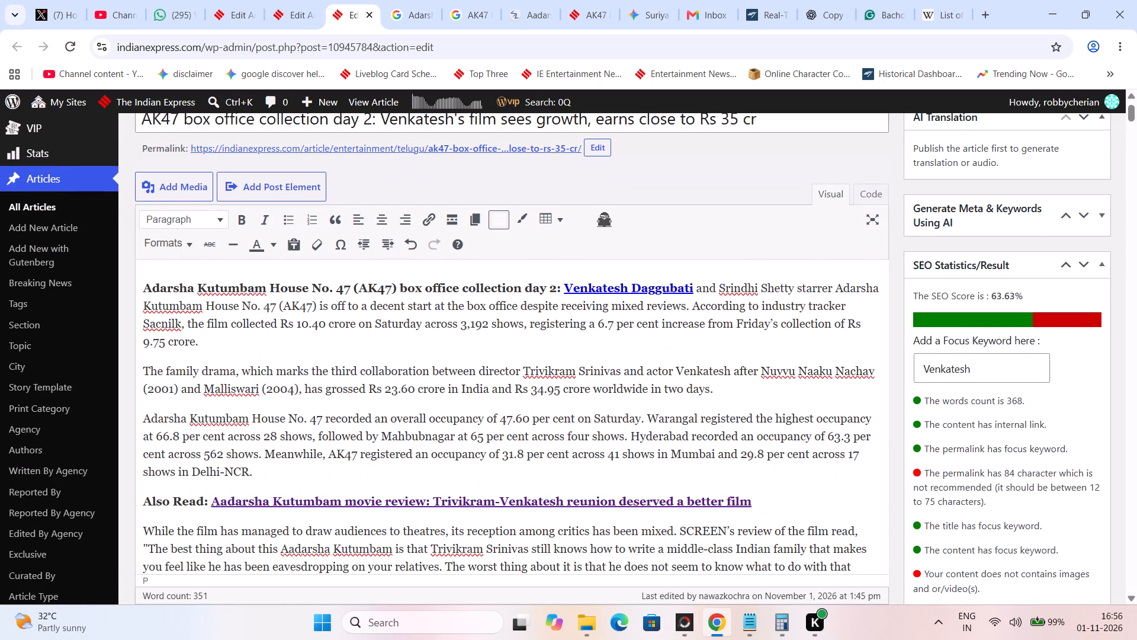
Reword the end of the article title to "Venkatesh's film earns over Rs 35 crore" and copy the title.
{"action": "scroll", "coordinate": [297, 479], "scroll_direction": "up", "scroll_amount": 3}
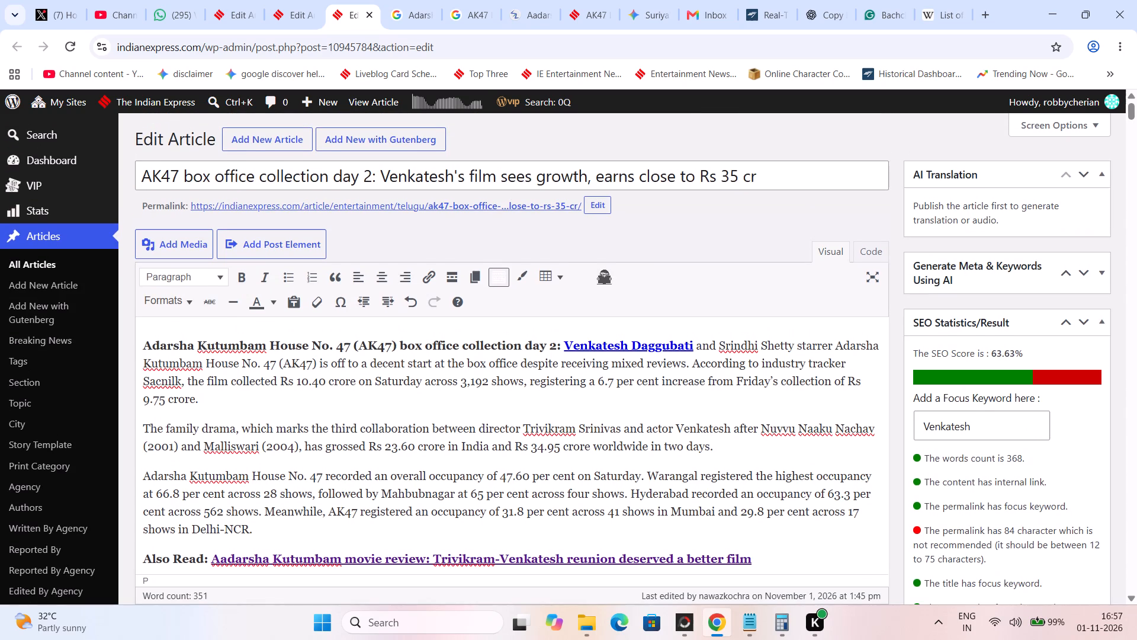
{"action": "left_click_drag", "start_coordinate": [499, 172], "coordinate": [696, 180]}
{"action": "type", "text": "evers"}
{"action": "key", "text": "space"}
{"action": "key", "text": "BackSpace"}
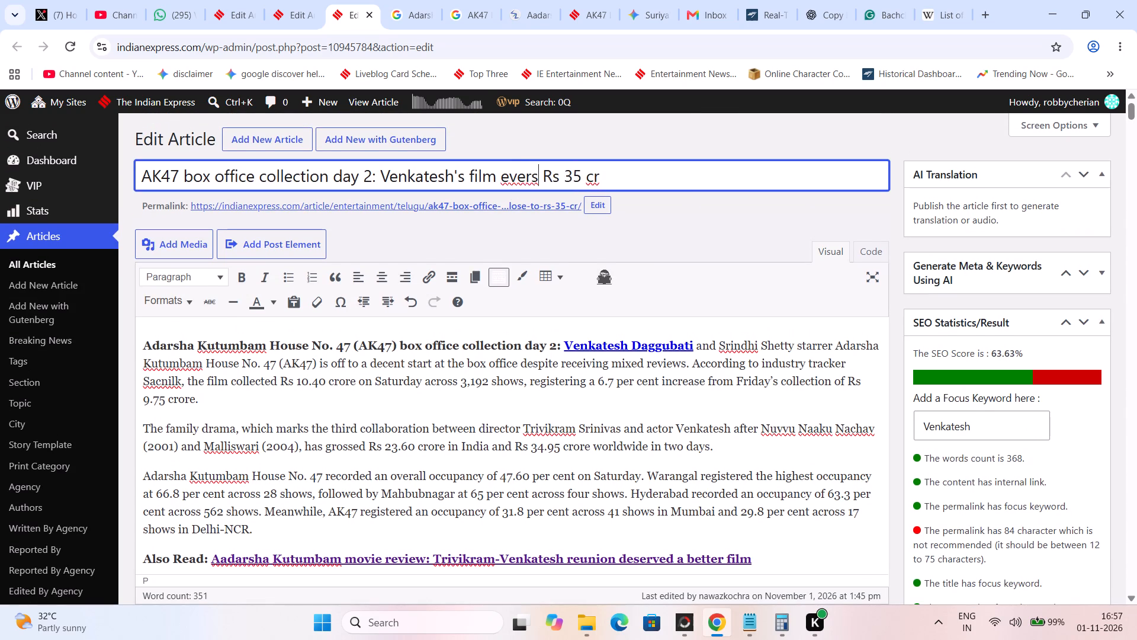
{"action": "key", "text": "BackSpace"}
{"action": "key", "text": "BackSpace"}
{"action": "key", "text": "BackSpace"}
{"action": "key", "text": "BackSpace"}
{"action": "type", "text": "arns over"}
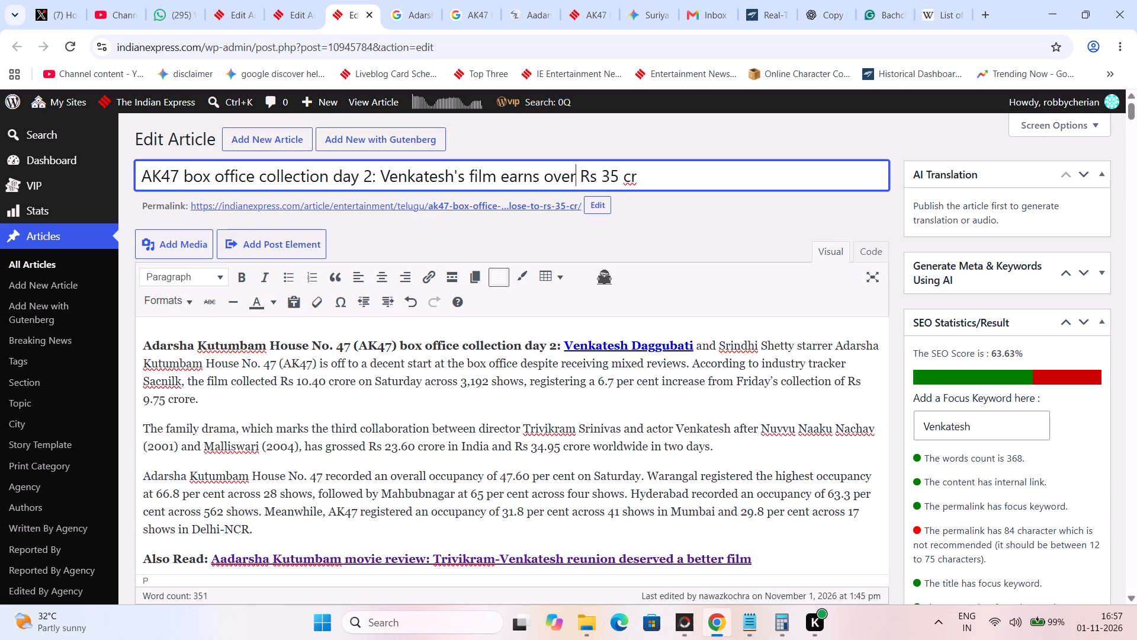
{"action": "key", "text": "Down"}
{"action": "type", "text": "ore"}
{"action": "key", "text": "ctrl+a"}
{"action": "key", "text": "ctrl+c"}
{"action": "left_click", "coordinate": [669, 190]}
Change the title's amount to Rs 34 crore and check it against the worldwide gross on the Sacnilk page.
{"action": "left_click_drag", "start_coordinate": [618, 177], "coordinate": [611, 177]}
{"action": "key", "text": "4"}
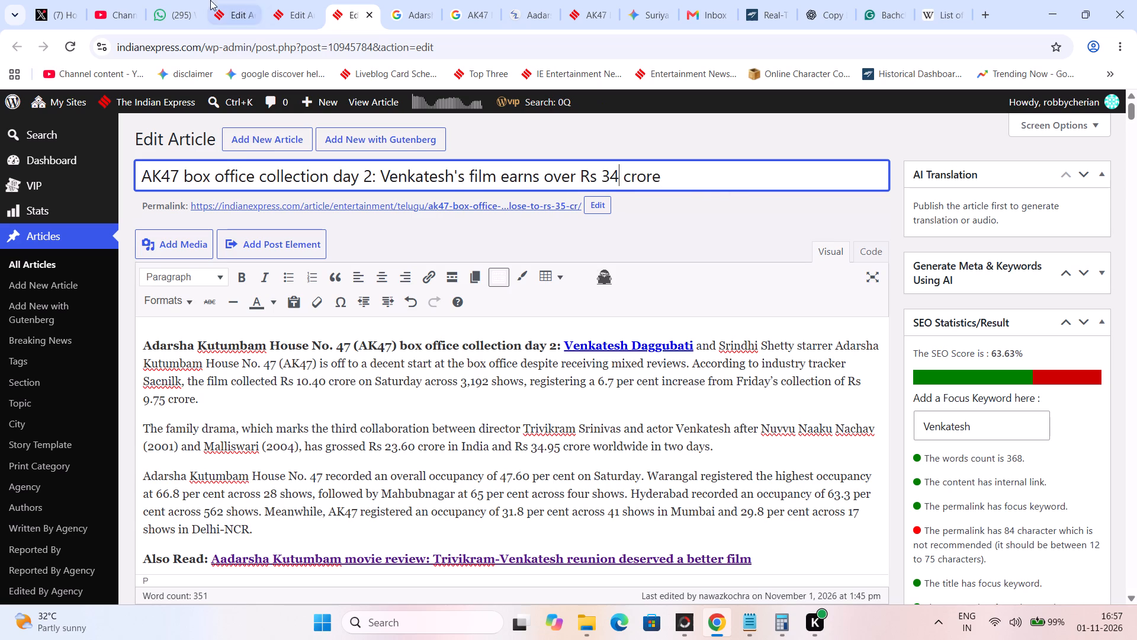
{"action": "left_click", "coordinate": [532, 0]}
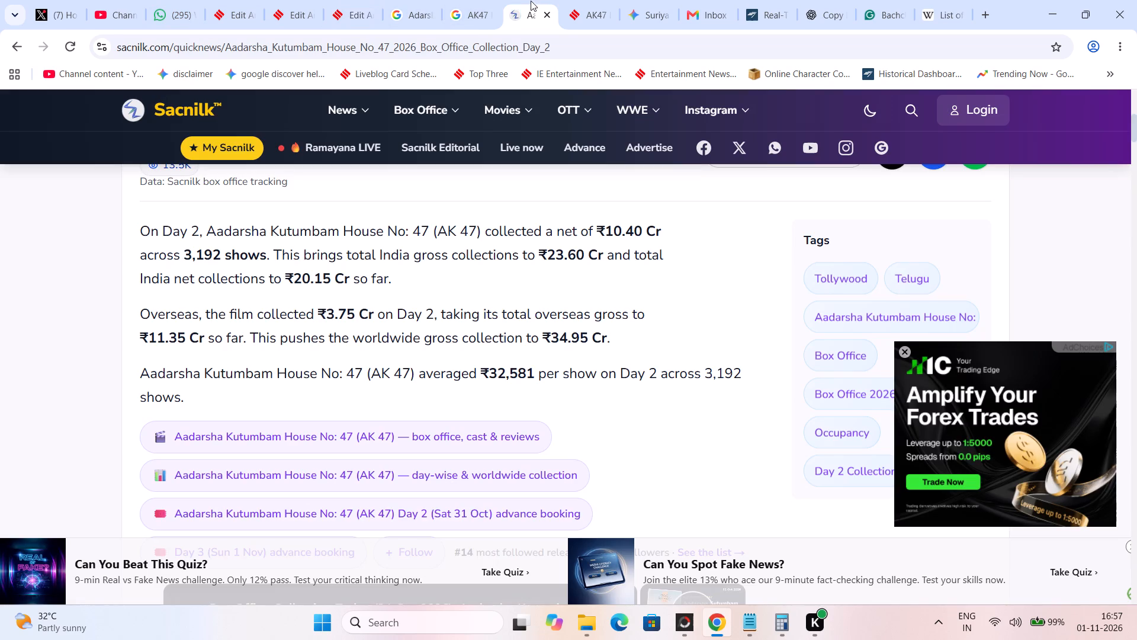
{"action": "left_click", "coordinate": [351, 0]}
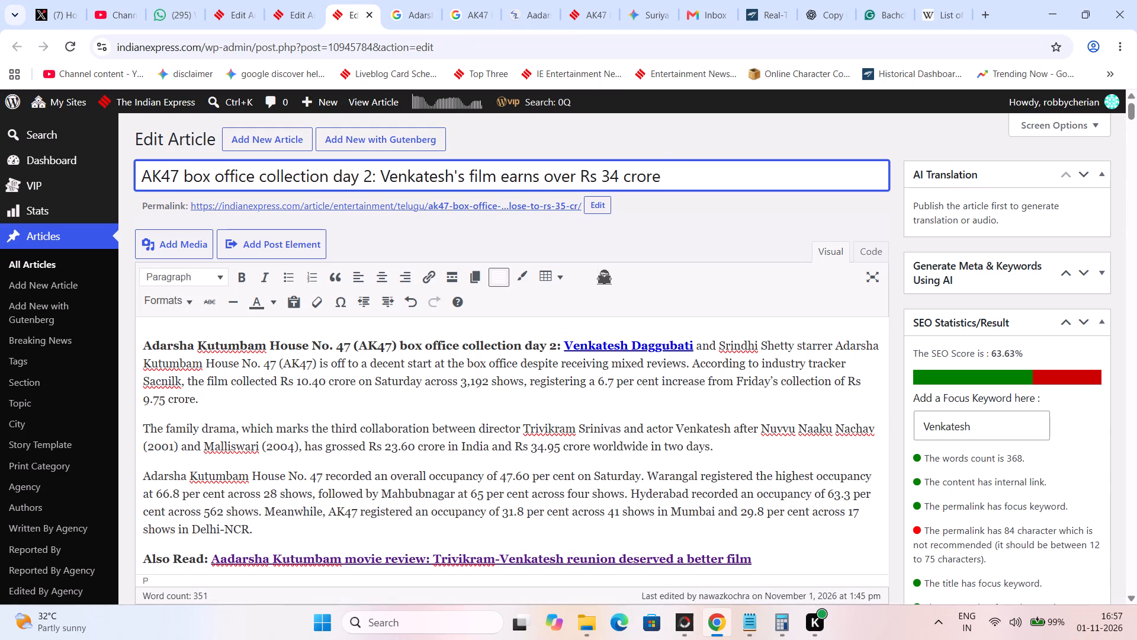
Replace the permalink slug with the new title, substituting "Adarsha Kutumbam House No. 47" for "AK47".
{"action": "triple_click", "coordinate": [669, 172]}
{"action": "key", "text": "ctrl+c"}
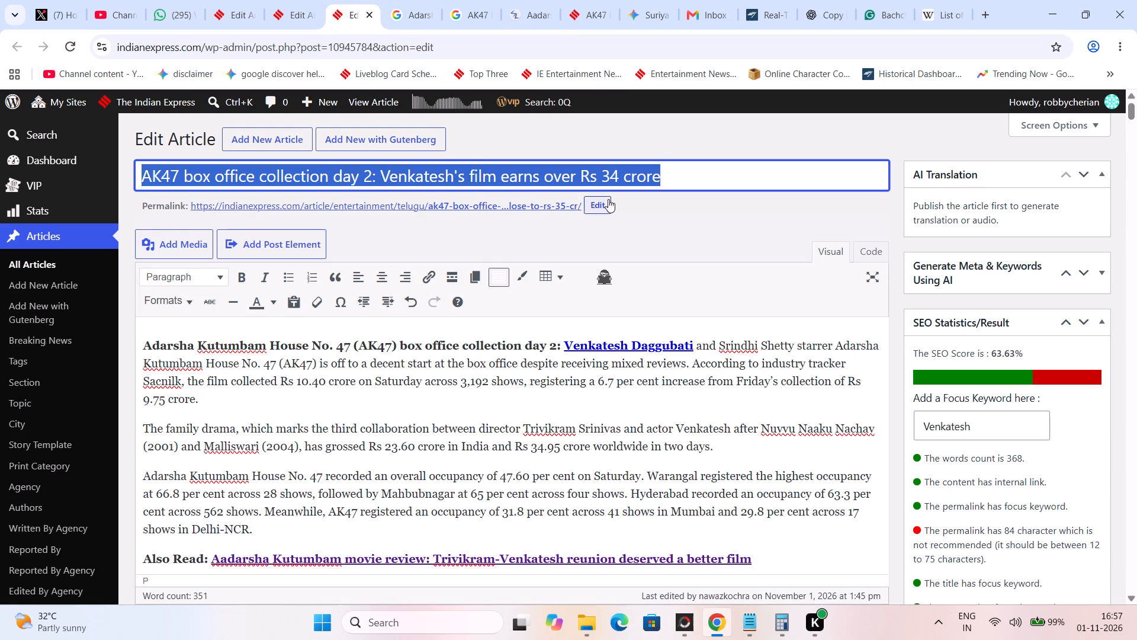
{"action": "left_click", "coordinate": [608, 199]}
{"action": "triple_click", "coordinate": [550, 206]}
{"action": "key", "text": "ctrl+v"}
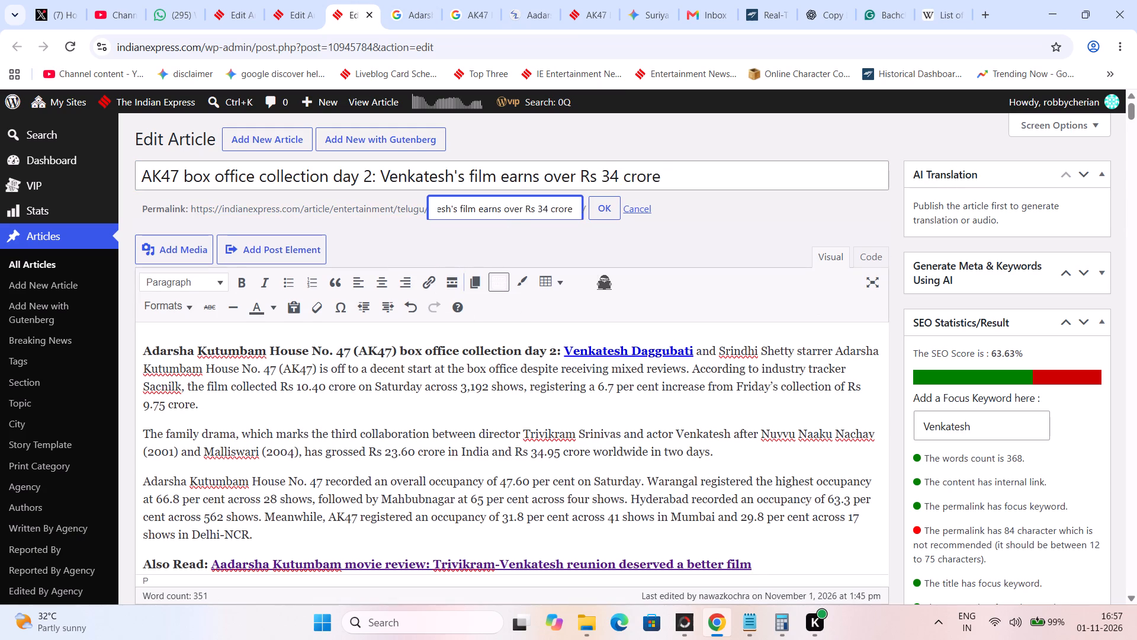
{"action": "left_click_drag", "start_coordinate": [351, 351], "coordinate": [123, 347]}
{"action": "key", "text": "ctrl+c"}
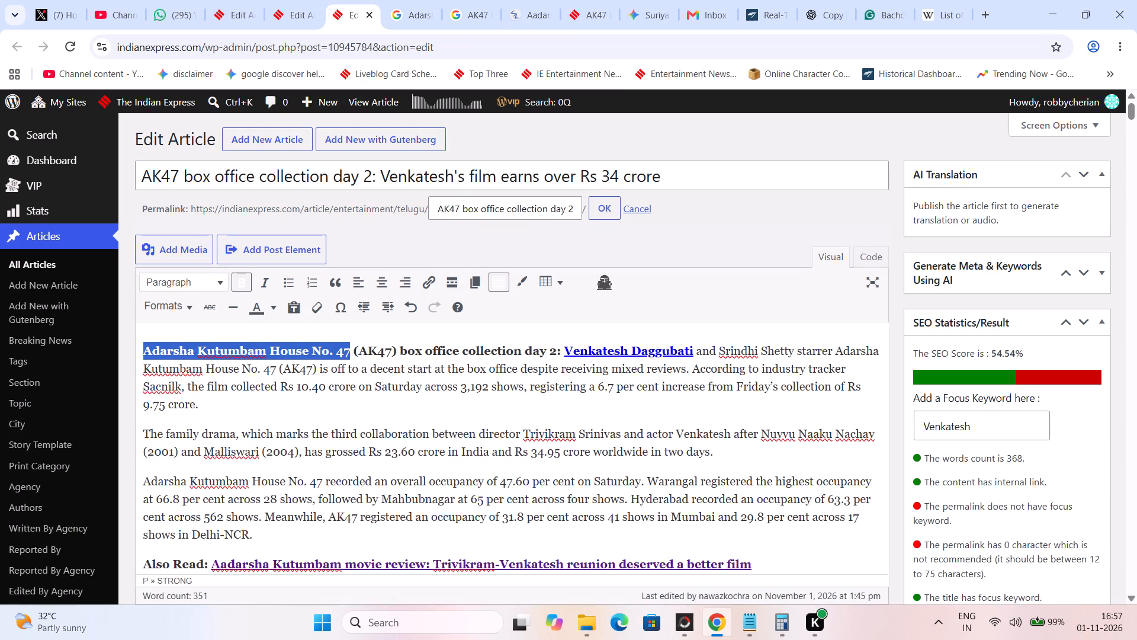
{"action": "left_click_drag", "start_coordinate": [460, 204], "coordinate": [390, 205]}
{"action": "key", "text": "ctrl+v"}
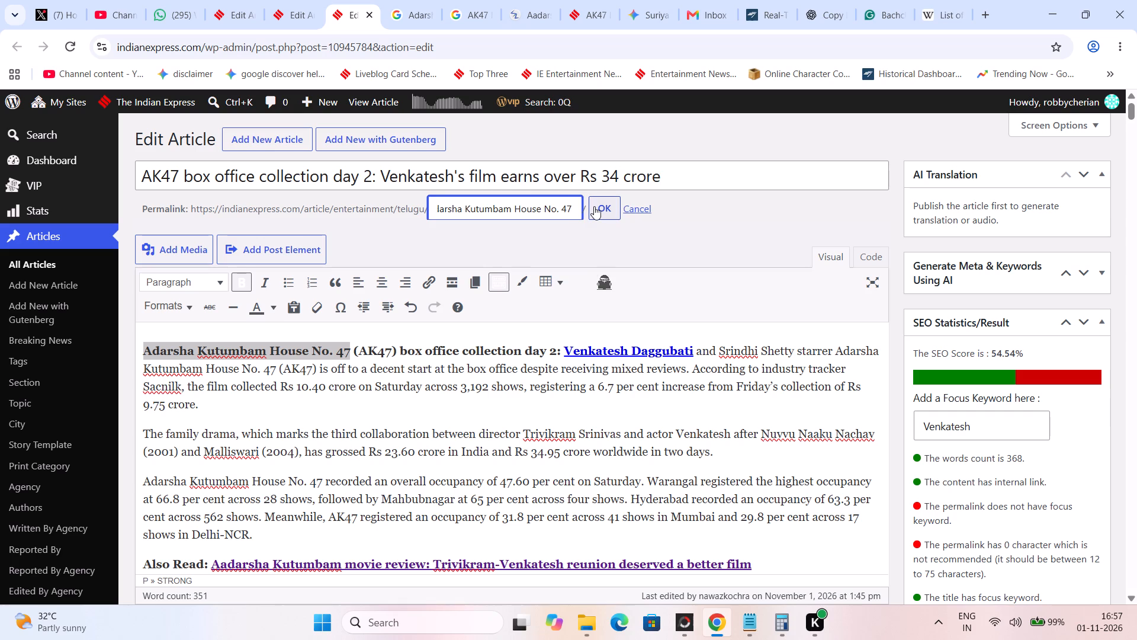
{"action": "left_click", "coordinate": [594, 206]}
Shorten the permalink slug by removing "over" and the "s" after "venkatesh", so it ends in "venkatesh-film-earns-rs-34-crore".
{"action": "left_click", "coordinate": [618, 207]}
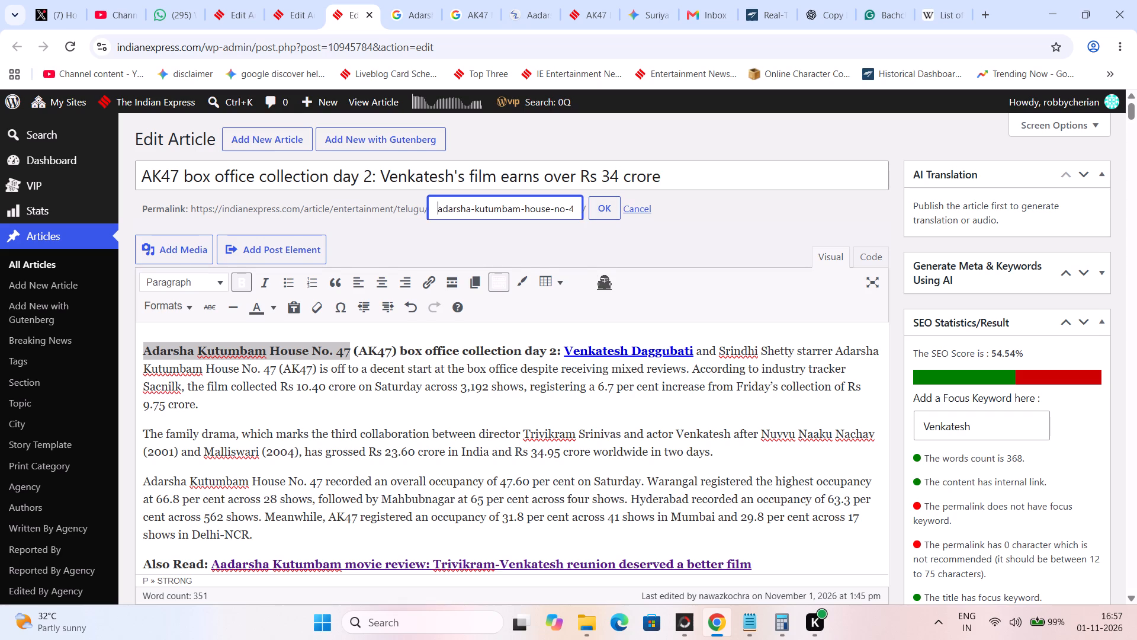
{"action": "left_click_drag", "start_coordinate": [559, 209], "coordinate": [620, 209]}
{"action": "left_click", "coordinate": [486, 209]}
{"action": "left_click_drag", "start_coordinate": [503, 210], "coordinate": [523, 210]}
{"action": "key", "text": "BackSpace"}
{"action": "key", "text": "BackSpace"}
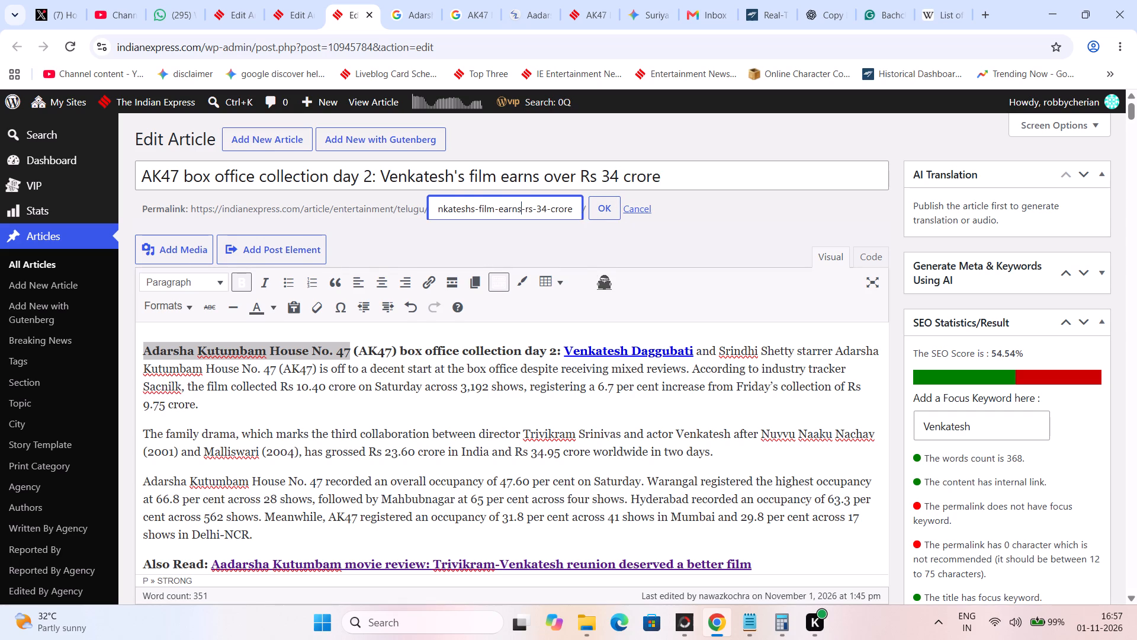
{"action": "key", "text": "Left"}
{"action": "key", "text": "Left"}
{"action": "key", "text": "Left"}
{"action": "key", "text": "Left"}
{"action": "key", "text": "Left"}
{"action": "key", "text": "Left"}
{"action": "key", "text": "Left"}
{"action": "key", "text": "Left"}
{"action": "key", "text": "Left"}
{"action": "key", "text": "Left"}
{"action": "key", "text": "Left"}
{"action": "key", "text": "BackSpace"}
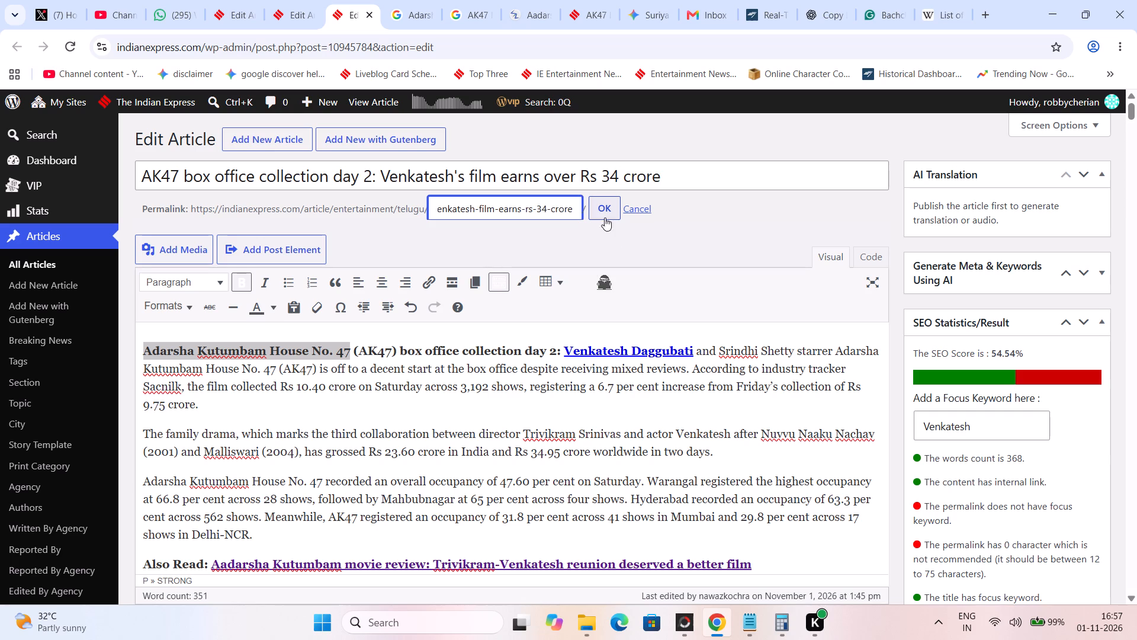
{"action": "left_click", "coordinate": [596, 213]}
Copy the article title into the optional SEO title and return to the article's first paragraph.
{"action": "triple_click", "coordinate": [696, 175]}
{"action": "key", "text": "ctrl+c"}
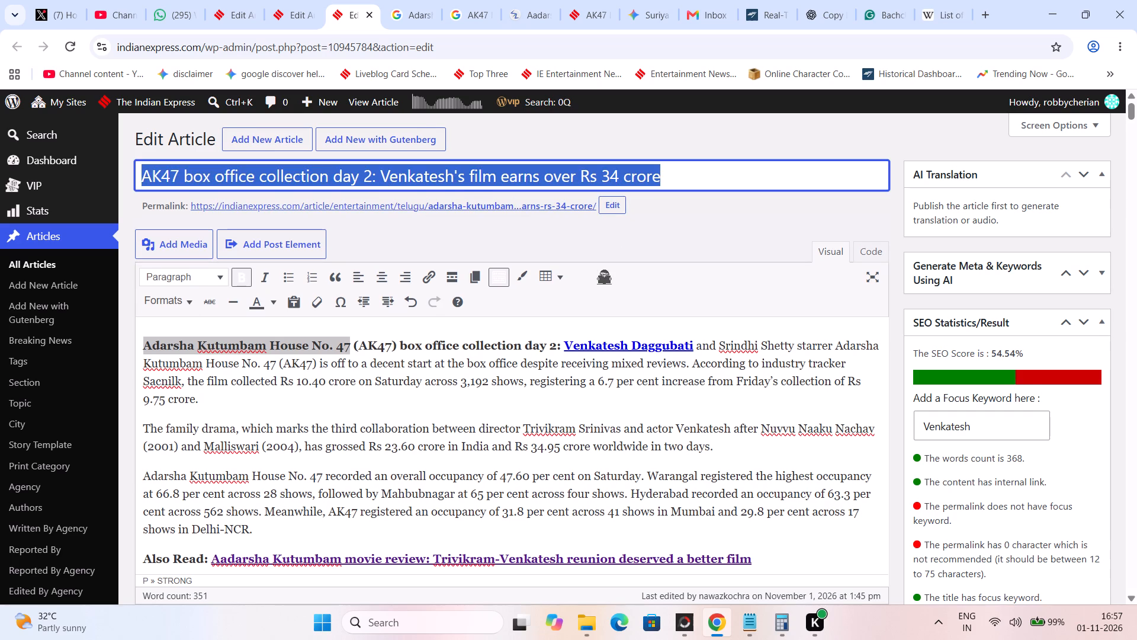
{"action": "scroll", "coordinate": [562, 308], "scroll_direction": "down", "scroll_amount": 17}
{"action": "left_click", "coordinate": [399, 422]}
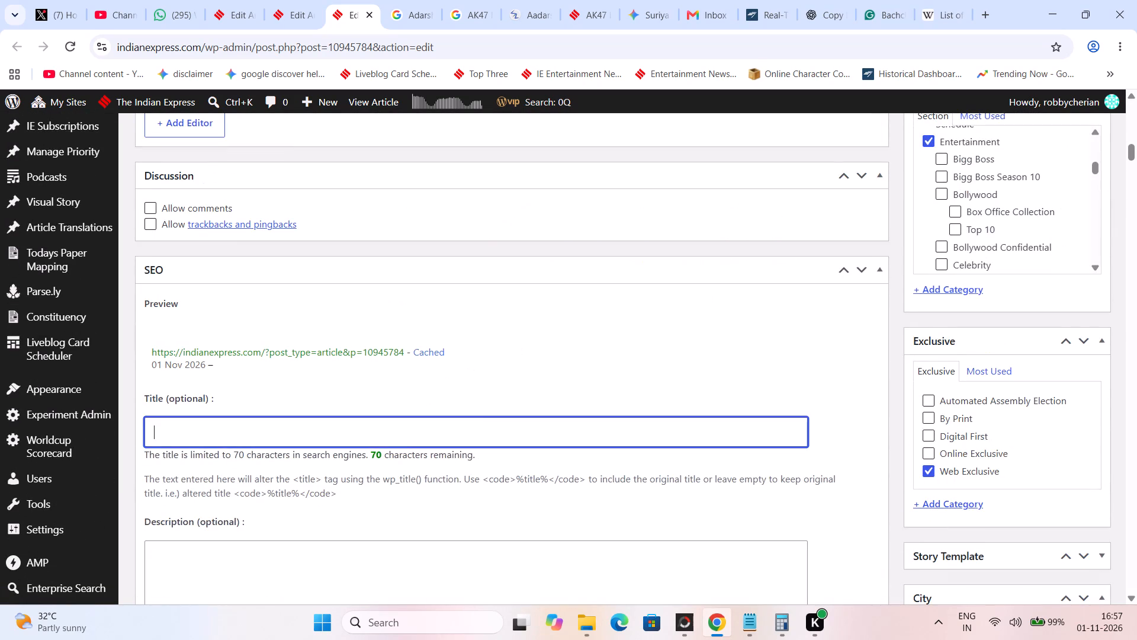
{"action": "key", "text": "ctrl+v"}
{"action": "scroll", "coordinate": [399, 422], "scroll_direction": "up", "scroll_amount": 11}
{"action": "scroll", "coordinate": [391, 412], "scroll_direction": "up", "scroll_amount": 13}
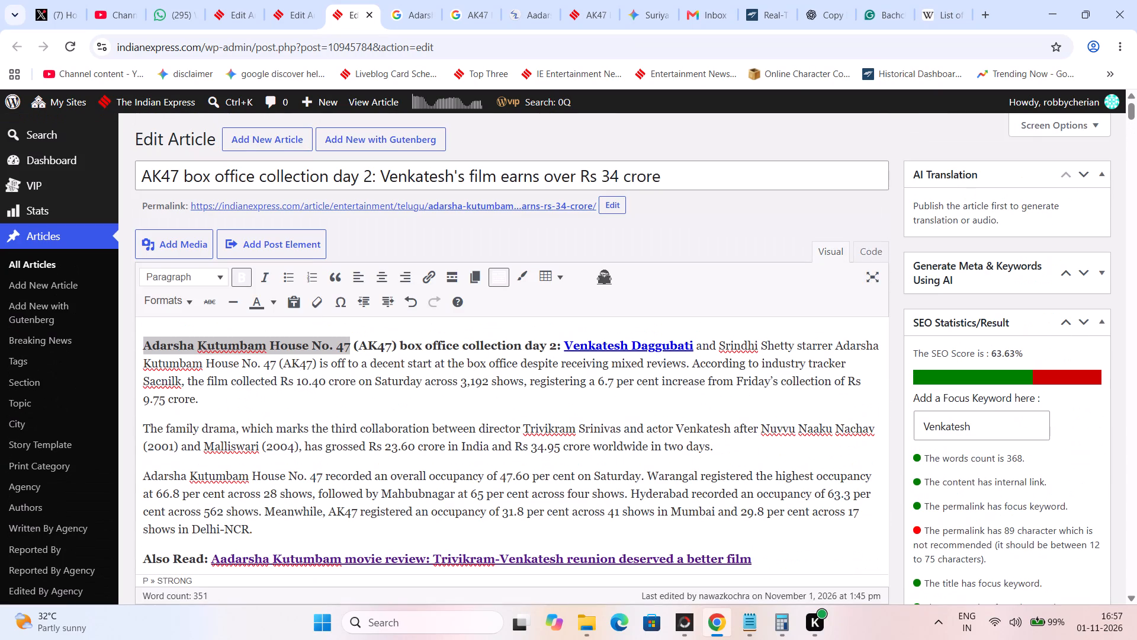
{"action": "left_click", "coordinate": [342, 364]}
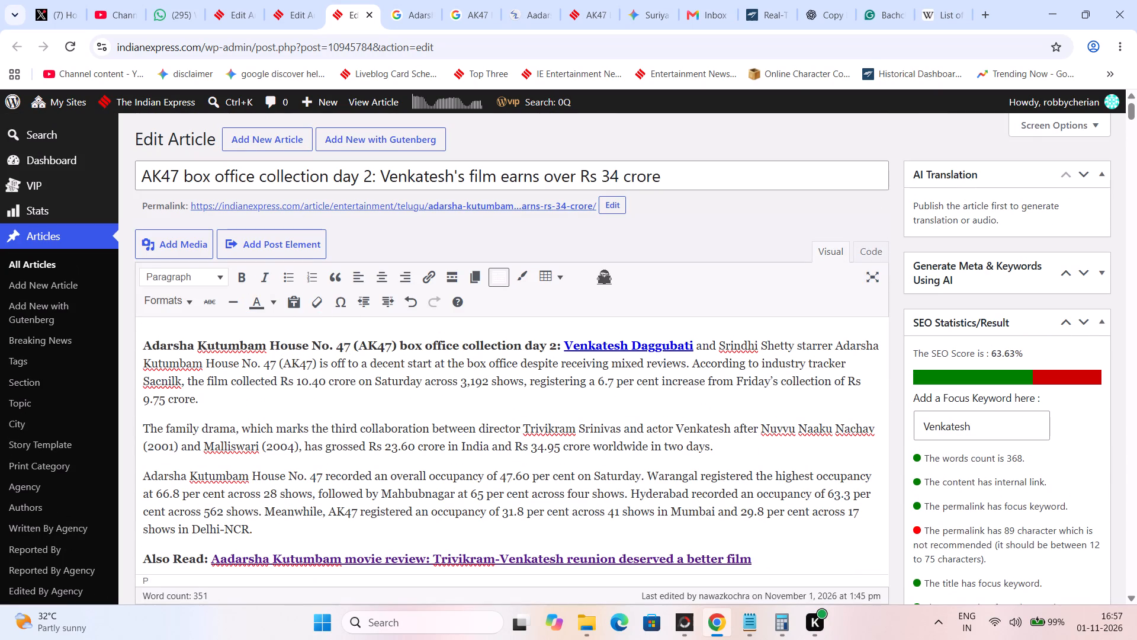
Replace "AK47" at the start of the SEO title with "Adarsha Kutumbam House No. 47, AK47", copying the full name from the first paragraph.
{"action": "left_click_drag", "start_coordinate": [349, 343], "coordinate": [139, 343]}
{"action": "key", "text": "ctrl+c"}
{"action": "scroll", "coordinate": [319, 403], "scroll_direction": "down", "scroll_amount": 3}
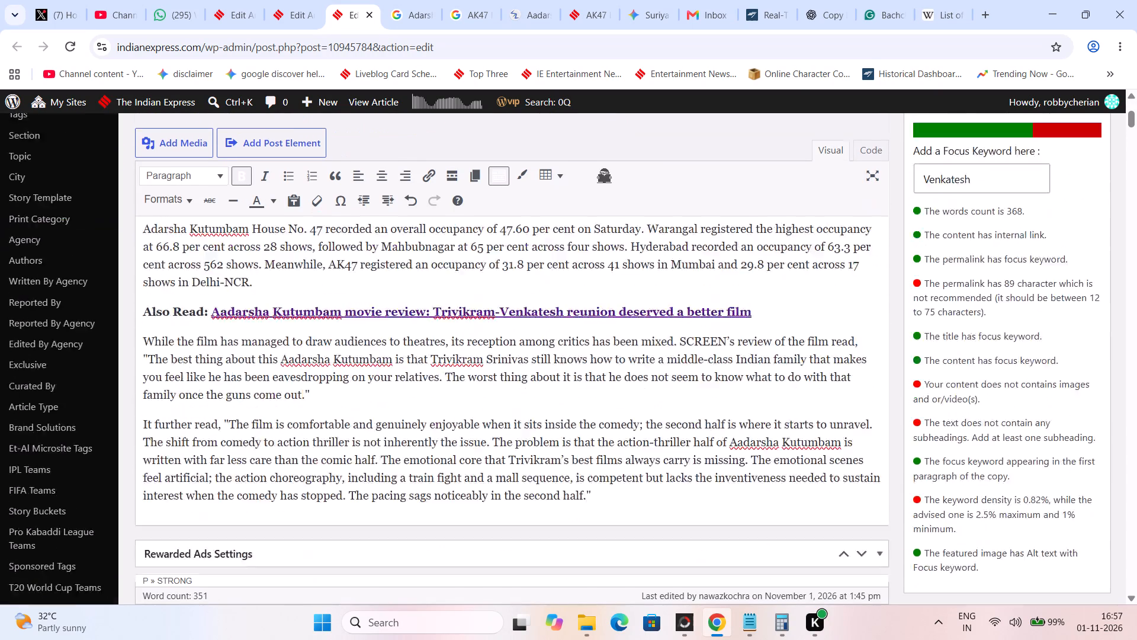
{"action": "scroll", "coordinate": [319, 403], "scroll_direction": "down", "scroll_amount": 5}
{"action": "scroll", "coordinate": [336, 345], "scroll_direction": "down", "scroll_amount": 4}
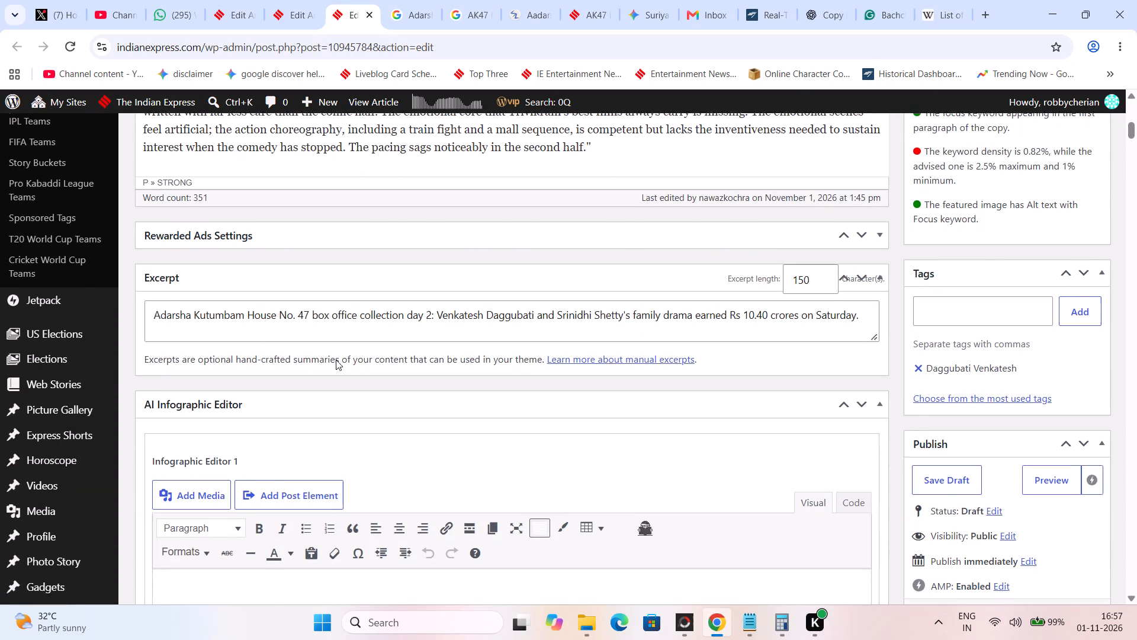
{"action": "scroll", "coordinate": [280, 397], "scroll_direction": "down", "scroll_amount": 4}
{"action": "left_click_drag", "start_coordinate": [175, 506], "coordinate": [143, 503]}
{"action": "key", "text": "ctrl+v"}
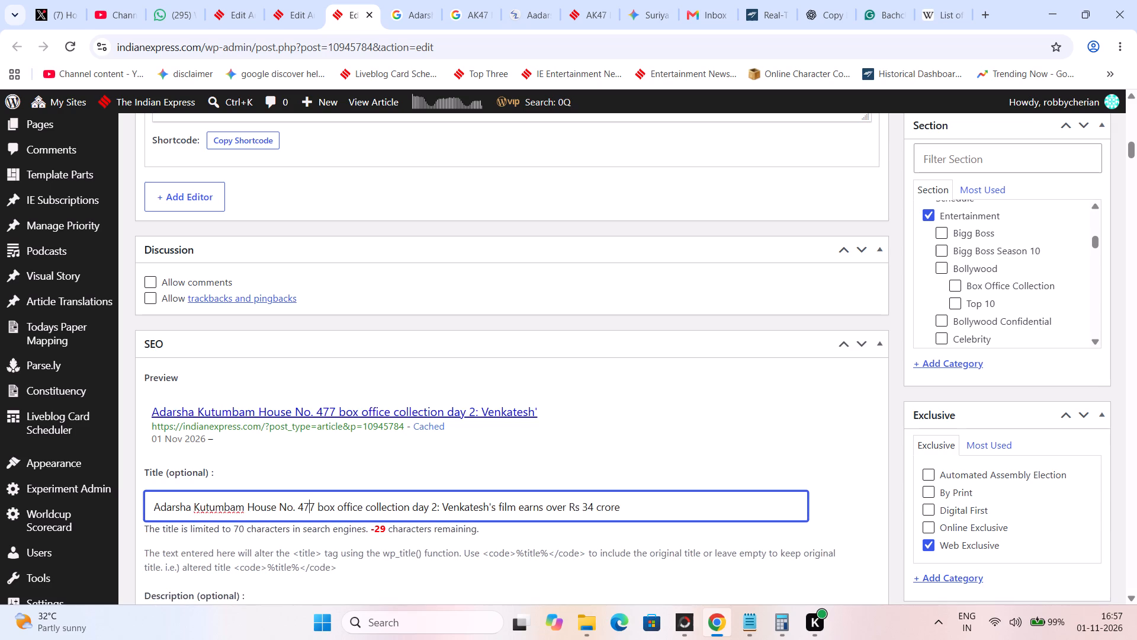
{"action": "key", "text": "Delete"}
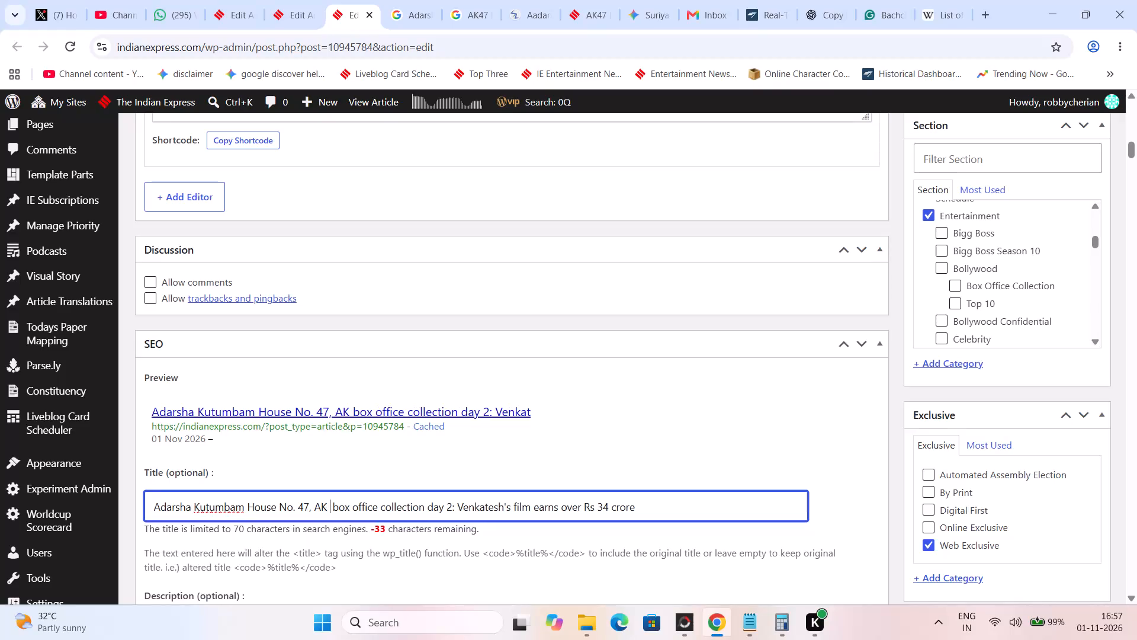
{"action": "key", "text": "BackSpace"}
{"action": "type", "text": "47"}
Replace the excerpt text after "day 2:" with the second paragraph's wording from "marks the third collaboration" through "worldwide in two days.".
{"action": "scroll", "coordinate": [357, 502], "scroll_direction": "up", "scroll_amount": 3}
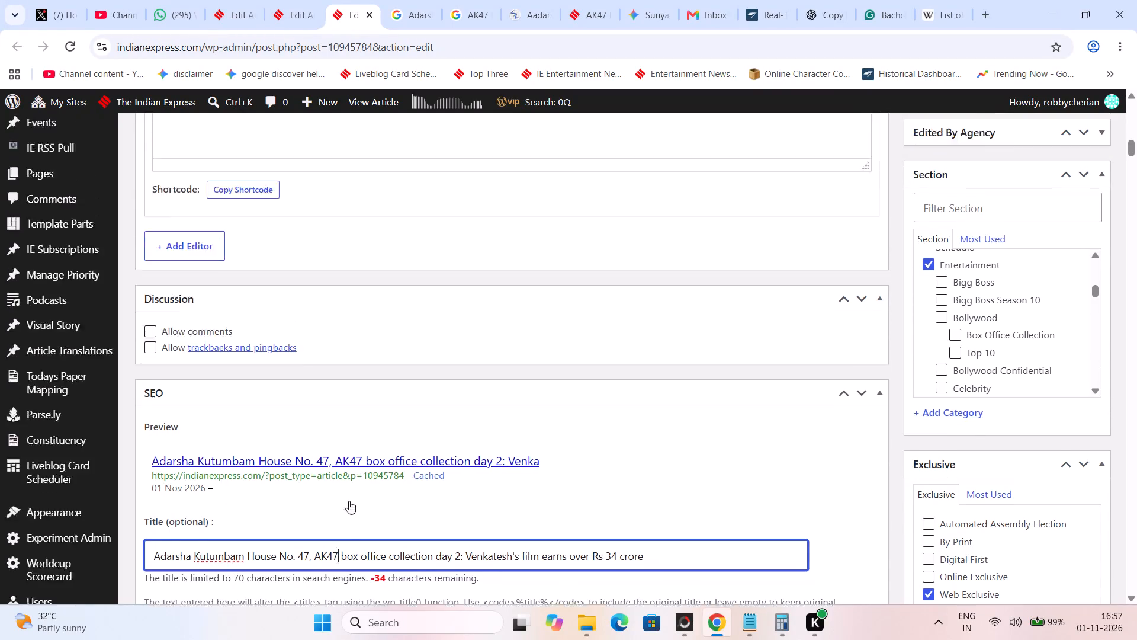
{"action": "scroll", "coordinate": [349, 501], "scroll_direction": "up", "scroll_amount": 8}
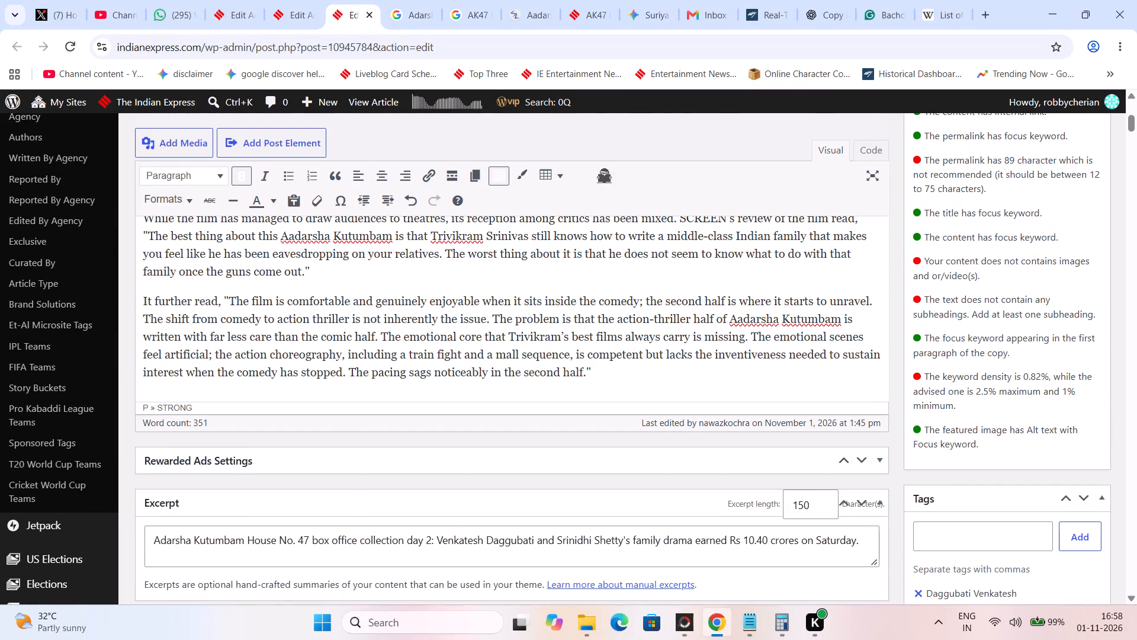
{"action": "scroll", "coordinate": [545, 549], "scroll_direction": "up", "scroll_amount": 8}
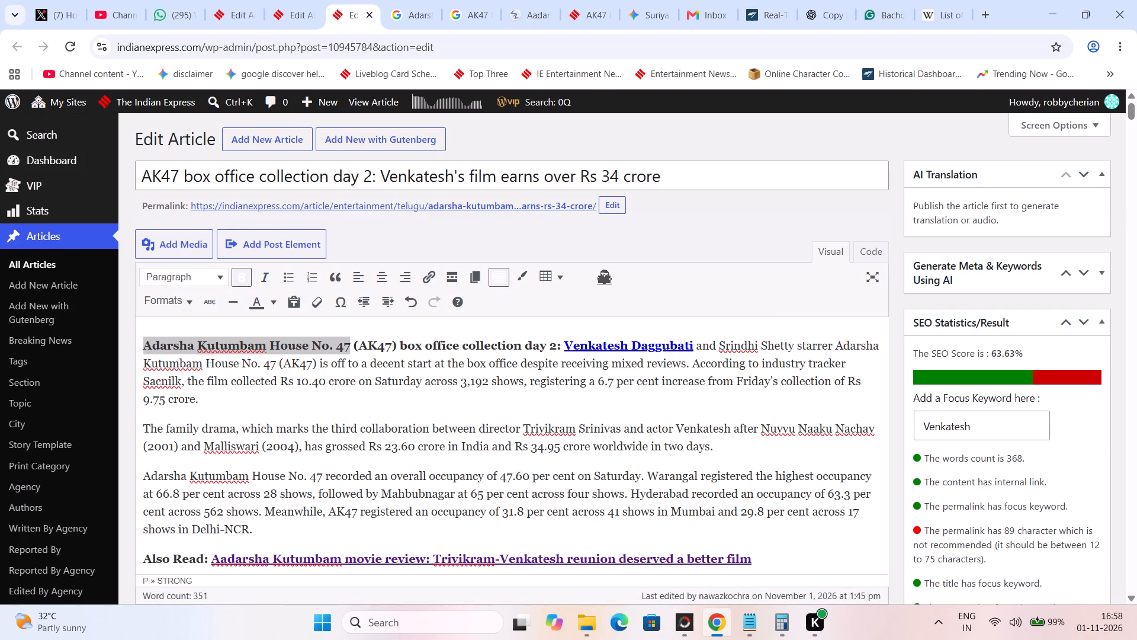
{"action": "left_click_drag", "start_coordinate": [275, 427], "coordinate": [348, 427]}
{"action": "left_click_drag", "start_coordinate": [729, 450], "coordinate": [273, 436]}
{"action": "key", "text": "ctrl+c"}
{"action": "scroll", "coordinate": [541, 460], "scroll_direction": "down", "scroll_amount": 2}
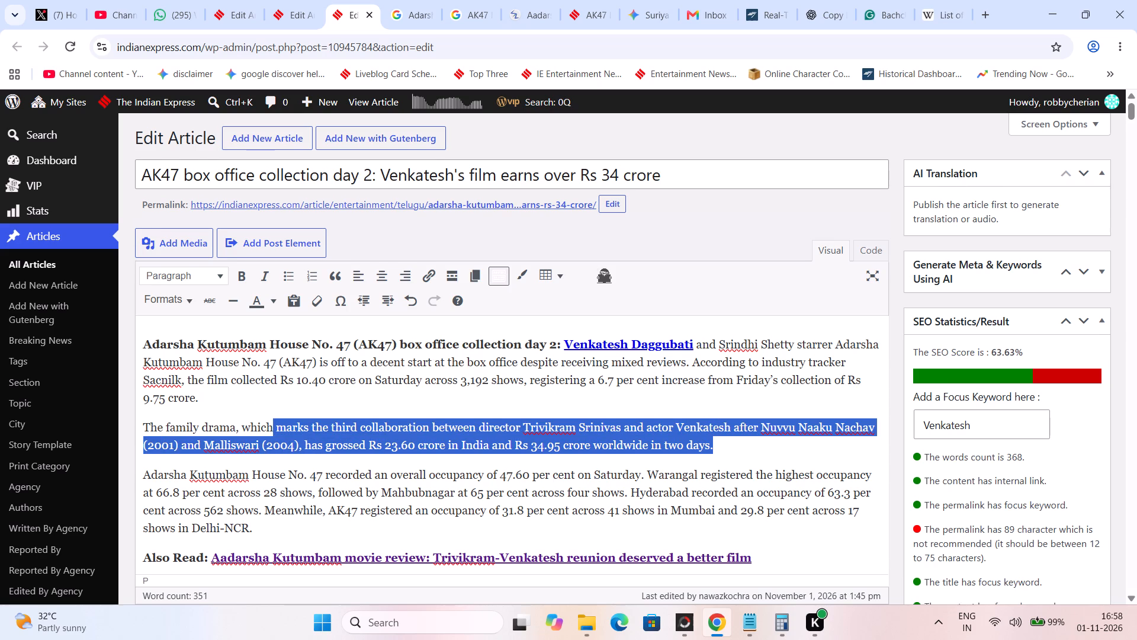
{"action": "scroll", "coordinate": [541, 460], "scroll_direction": "down", "scroll_amount": 4}
{"action": "left_click_drag", "start_coordinate": [438, 467], "coordinate": [827, 468]}
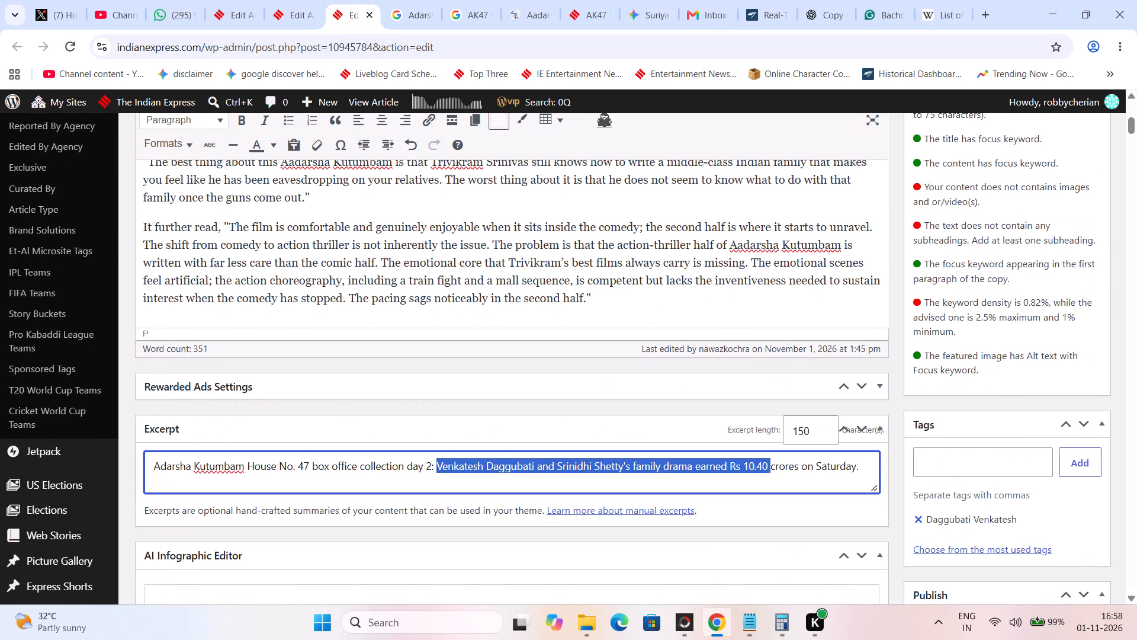
{"action": "left_click_drag", "start_coordinate": [827, 468], "coordinate": [936, 462]}
{"action": "key", "text": "ctrl+v"}
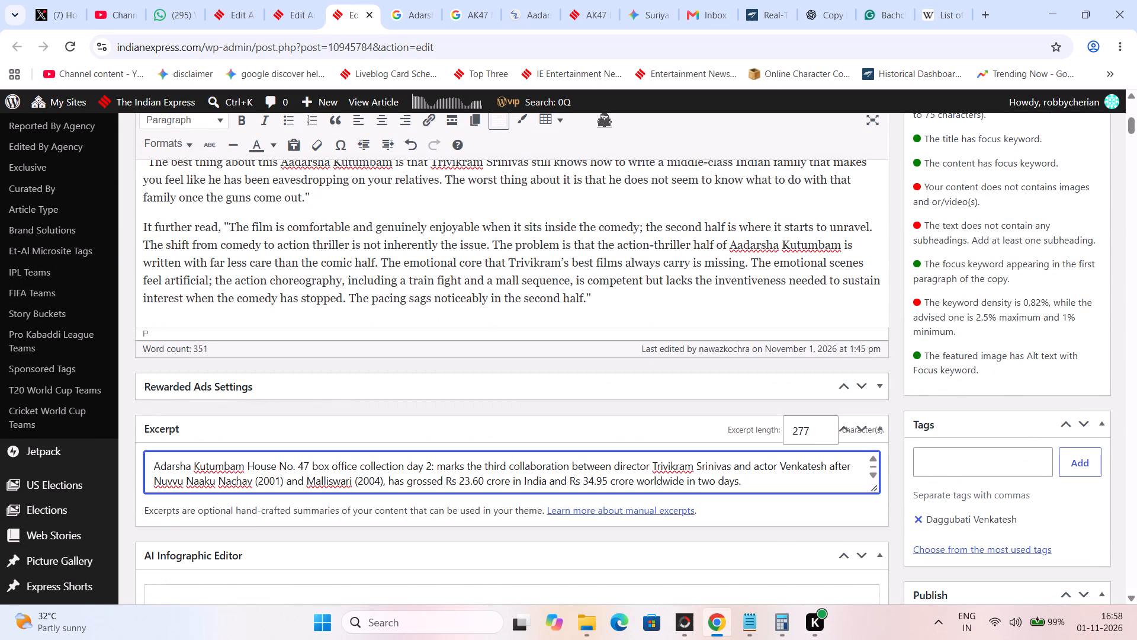
Insert "AK47, which" before "marks the third collaboration" in the excerpt.
{"action": "left_click", "coordinate": [436, 471]}
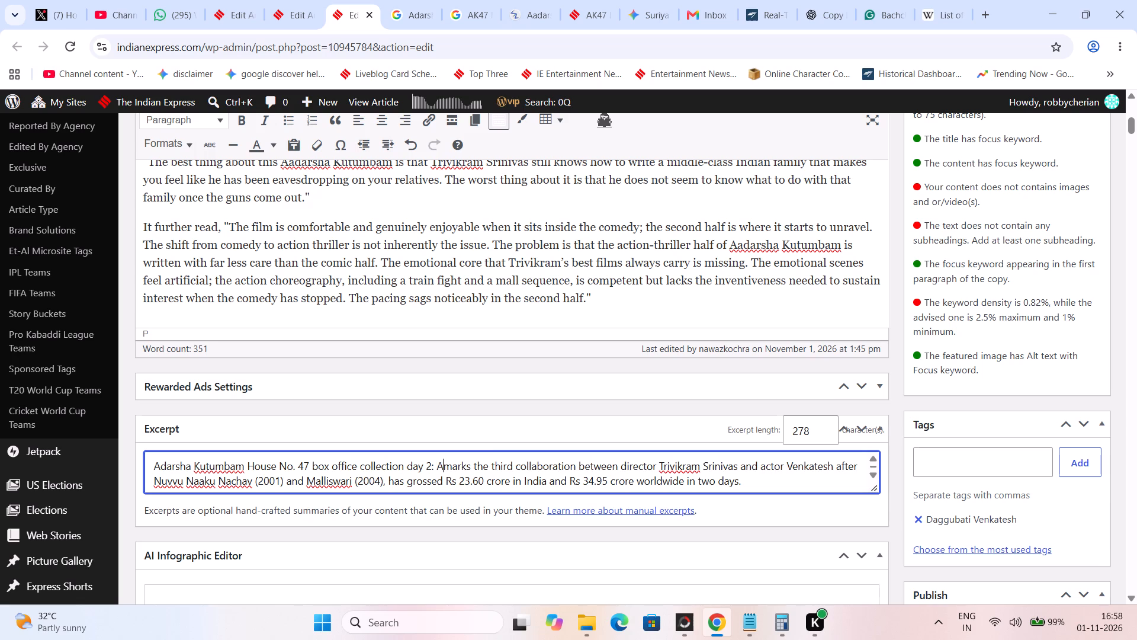
{"action": "type", "text": "K47"}
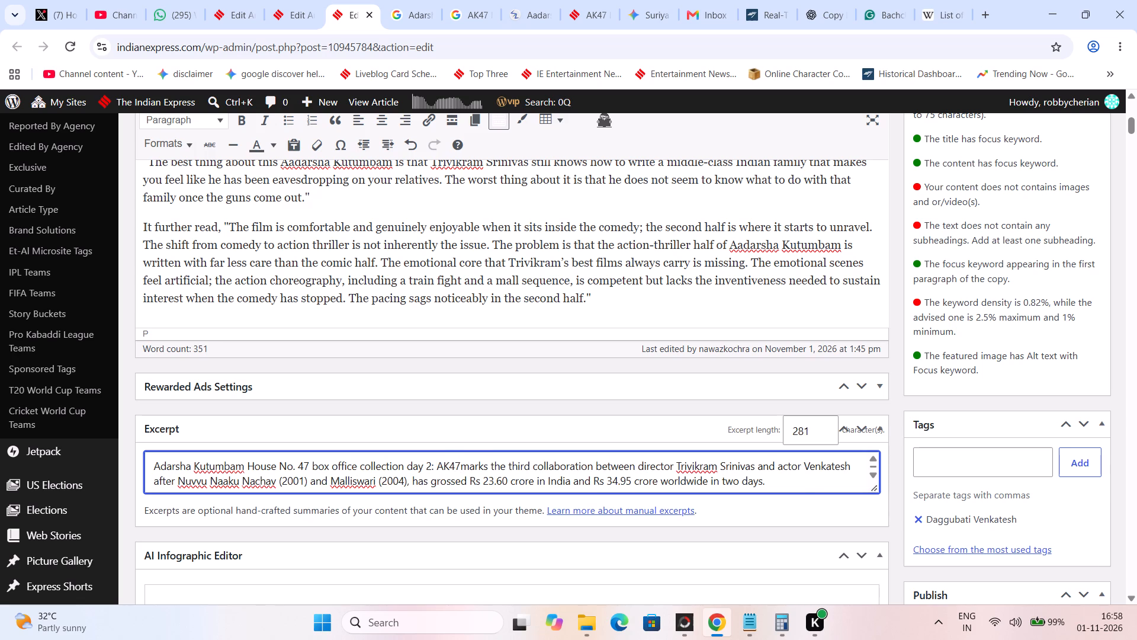
{"action": "type", "text": ", WH"}
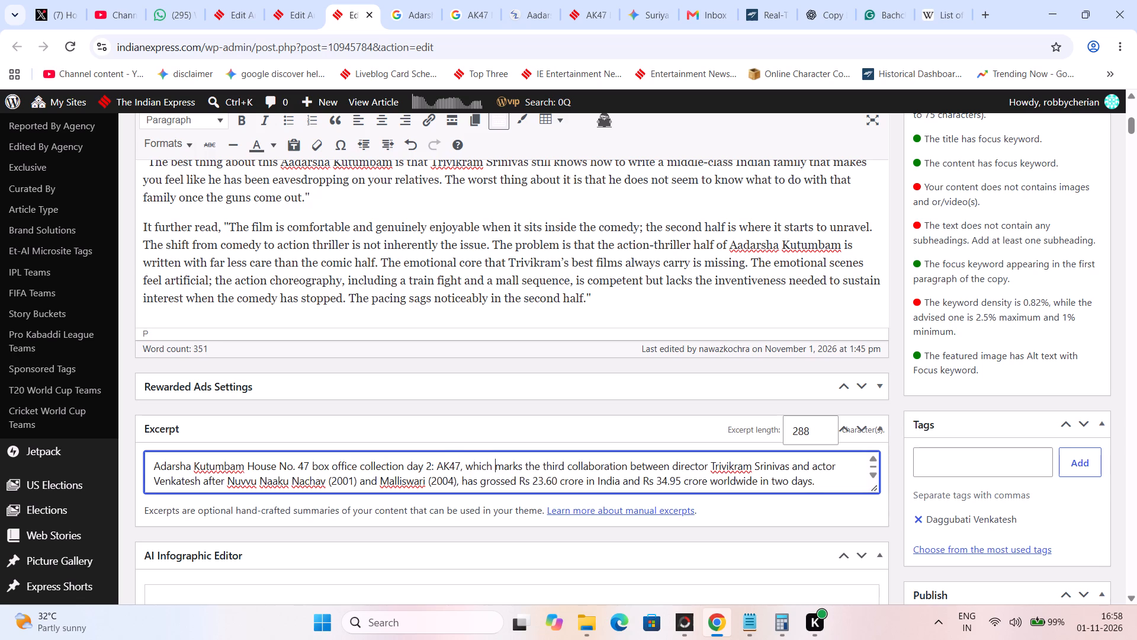
Delete "after Nuvvu Naaku Nachav (2001) and Malliswari (2004)" from the excerpt, keeping the comma directly after "Venkatesh".
{"action": "key", "text": "Right"}
{"action": "key", "text": "Right"}
{"action": "key", "text": "Right"}
{"action": "key", "text": "Right"}
{"action": "key", "text": "Right"}
{"action": "key", "text": "Right"}
{"action": "key", "text": "Right"}
{"action": "key", "text": "Right"}
{"action": "key", "text": "Right"}
{"action": "key", "text": "Right"}
{"action": "key", "text": "Right"}
{"action": "key", "text": "Right"}
{"action": "key", "text": "Right"}
{"action": "key", "text": "Right"}
{"action": "key", "text": "Right"}
{"action": "key", "text": "Right"}
{"action": "key", "text": "Right"}
{"action": "key", "text": "Right"}
{"action": "key", "text": "Right"}
{"action": "key", "text": "Right"}
{"action": "key", "text": "Delete"}
{"action": "key", "text": "Delete"}
{"action": "key", "text": "Delete"}
{"action": "key", "text": "Delete"}
{"action": "key", "text": "Delete"}
{"action": "key", "text": "Delete"}
{"action": "key", "text": "Delete"}
{"action": "key", "text": "Delete"}
{"action": "key", "text": "Delete"}
{"action": "key", "text": "Delete"}
{"action": "key", "text": "Delete"}
{"action": "key", "text": "Delete"}
{"action": "key", "text": "Delete"}
{"action": "key", "text": "Delete"}
{"action": "key", "text": "Delete"}
{"action": "key", "text": "Delete"}
{"action": "key", "text": "Delete"}
{"action": "key", "text": "Delete"}
{"action": "key", "text": "Delete"}
{"action": "key", "text": "Delete"}
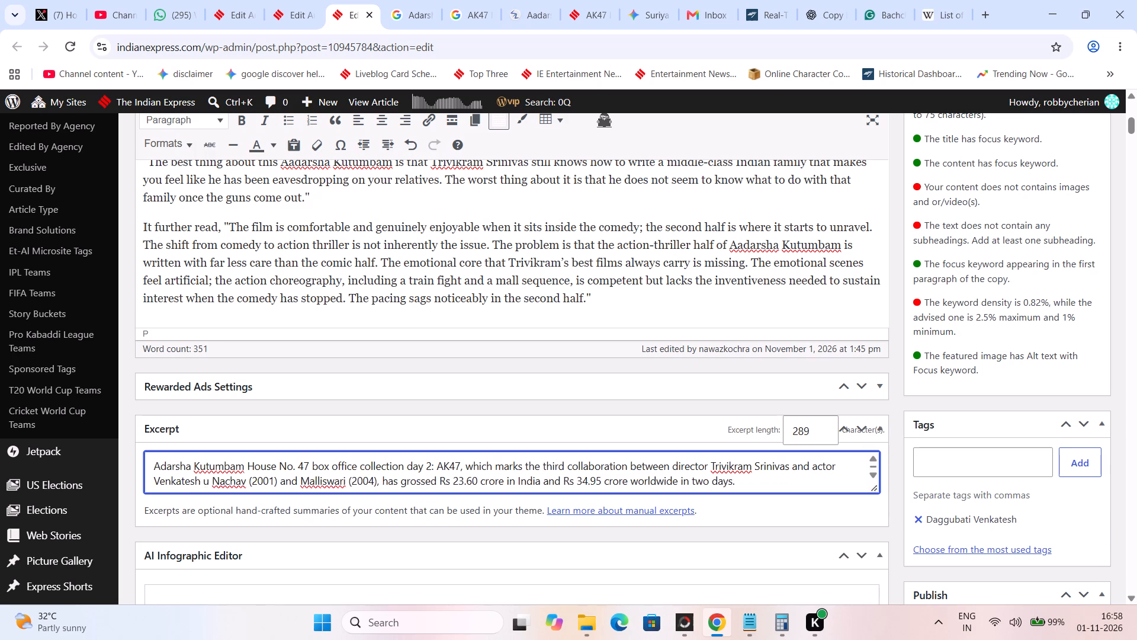
{"action": "key", "text": "Delete"}
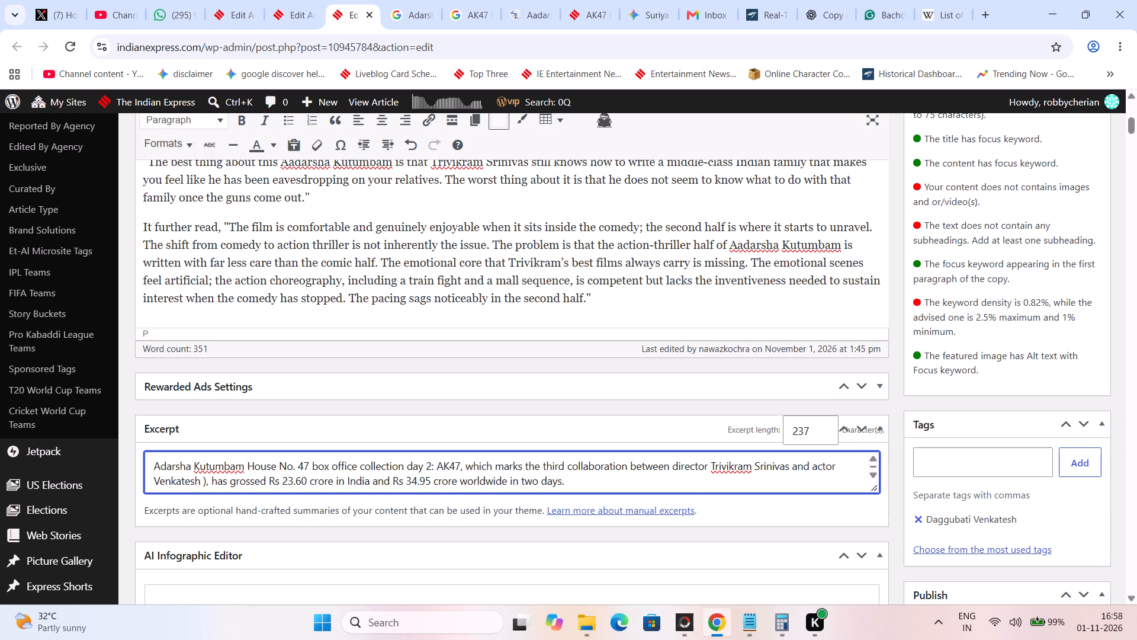
{"action": "key", "text": "Delete"}
{"action": "key", "text": "BackSpace"}
Remove the word "director" before "Trivikram Srinivas" in the excerpt.
{"action": "key", "text": "Left"}
{"action": "key", "text": "Left"}
{"action": "key", "text": "Left"}
{"action": "key", "text": "Left"}
{"action": "key", "text": "Left"}
{"action": "key", "text": "Left"}
{"action": "key", "text": "Left"}
{"action": "key", "text": "Left"}
{"action": "key", "text": "Left"}
{"action": "key", "text": "Left"}
{"action": "key", "text": "Left"}
{"action": "key", "text": "Left"}
{"action": "key", "text": "Left"}
{"action": "key", "text": "Left"}
{"action": "key", "text": "Left"}
{"action": "key", "text": "Left"}
{"action": "key", "text": "Left"}
{"action": "key", "text": "Left"}
{"action": "key", "text": "Left"}
{"action": "key", "text": "Left"}
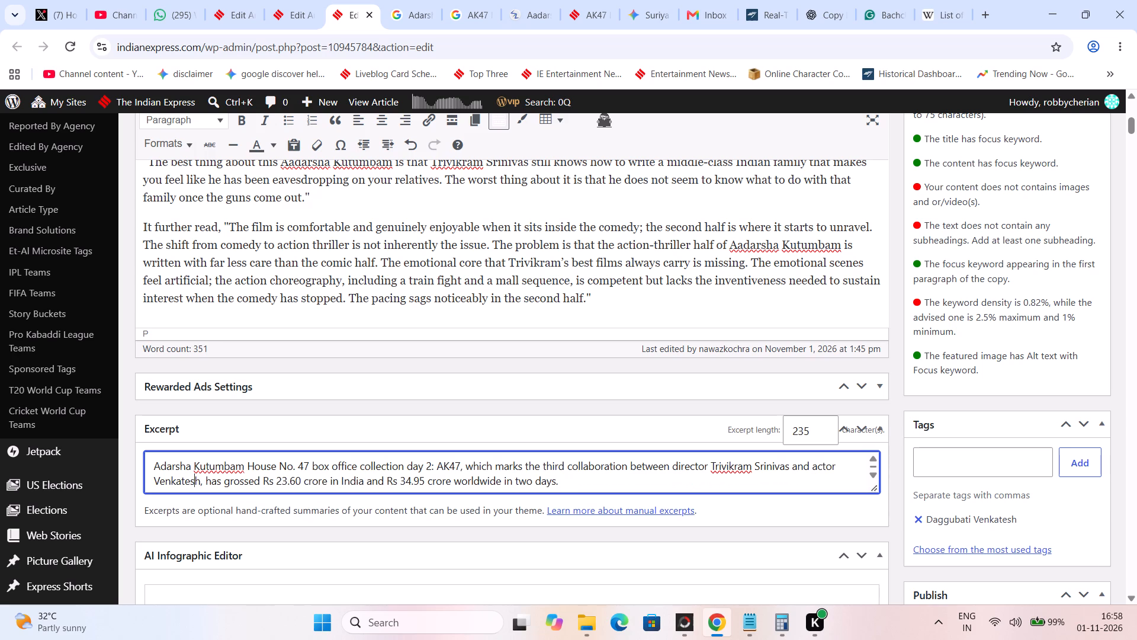
{"action": "key", "text": "Left"}
{"action": "key", "text": "Left"}
{"action": "key", "text": "Left"}
{"action": "key", "text": "Left"}
{"action": "key", "text": "Left"}
{"action": "key", "text": "Left"}
{"action": "key", "text": "BackSpace"}
{"action": "key", "text": "BackSpace"}
{"action": "key", "text": "BackSpace"}
{"action": "key", "text": "BackSpace"}
{"action": "key", "text": "BackSpace"}
{"action": "key", "text": "BackSpace"}
{"action": "key", "text": "BackSpace"}
{"action": "key", "text": "BackSpace"}
{"action": "key", "text": "BackSpace"}
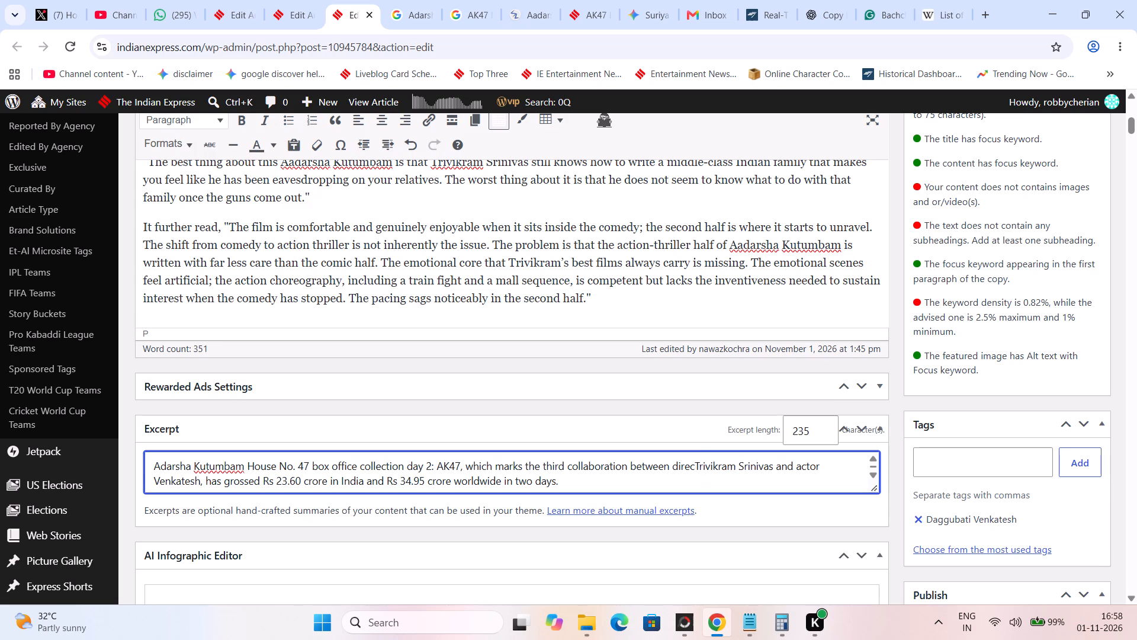
Remove the word "actor" before "Venkatesh" in the excerpt.
{"action": "key", "text": "Right"}
{"action": "key", "text": "Right"}
{"action": "key", "text": "Right"}
{"action": "key", "text": "Right"}
{"action": "key", "text": "Right"}
{"action": "key", "text": "Right"}
{"action": "key", "text": "Right"}
{"action": "key", "text": "Right"}
{"action": "key", "text": "Right"}
{"action": "key", "text": "Right"}
{"action": "key", "text": "Right"}
{"action": "key", "text": "Right"}
{"action": "key", "text": "Right"}
{"action": "key", "text": "Right"}
{"action": "key", "text": "Right"}
{"action": "key", "text": "Right"}
{"action": "key", "text": "Right"}
{"action": "key", "text": "Right"}
{"action": "key", "text": "Right"}
{"action": "key", "text": "Right"}
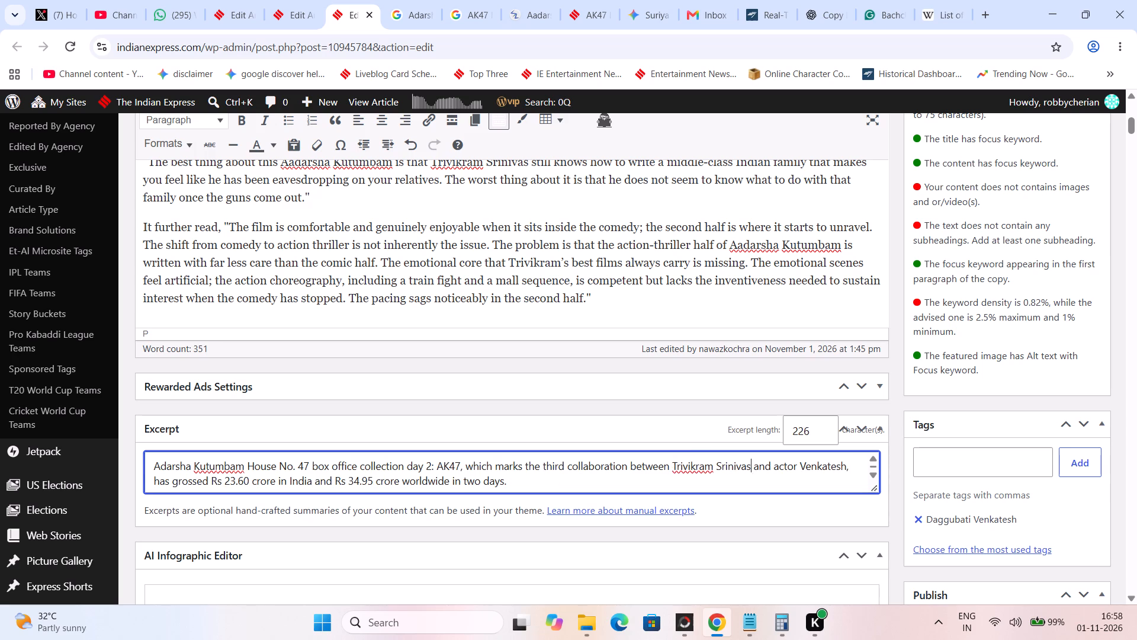
{"action": "key", "text": "BackSpace"}
{"action": "key", "text": "BackSpace"}
{"action": "key", "text": "BackSpace"}
{"action": "key", "text": "BackSpace"}
{"action": "key", "text": "BackSpace"}
{"action": "key", "text": "BackSpace"}
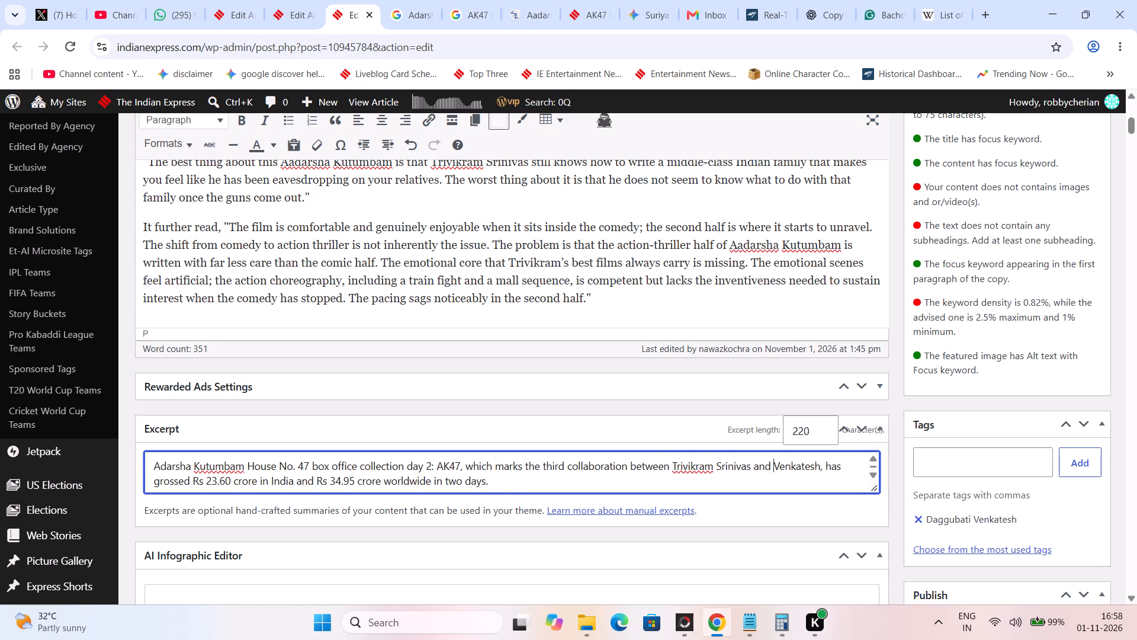
Add "Venkatesh," as a separate keyword at the start of the optional SEO keywords, before "Venkatesh Daggubati".
{"action": "scroll", "coordinate": [426, 513], "scroll_direction": "down", "scroll_amount": 5}
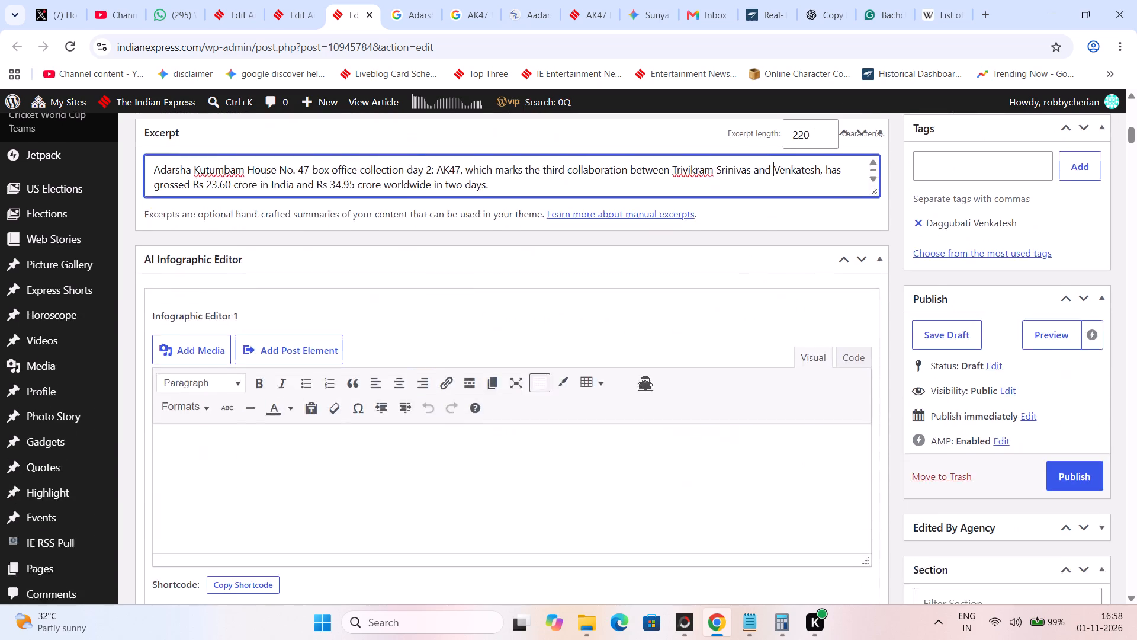
{"action": "scroll", "coordinate": [432, 513], "scroll_direction": "down", "scroll_amount": 11}
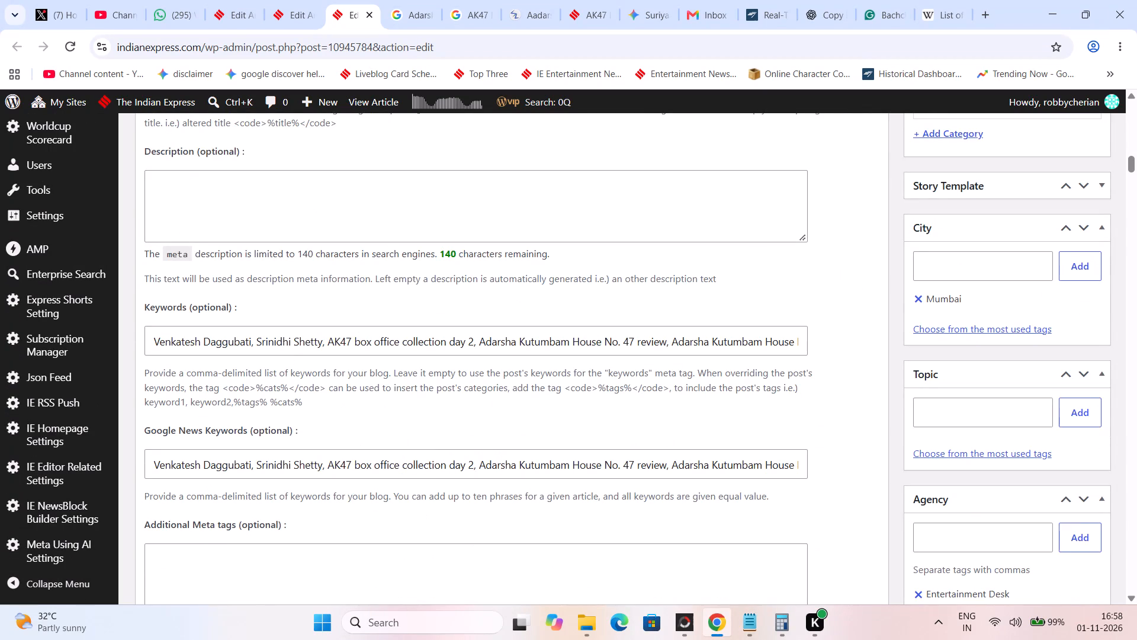
{"action": "left_click_drag", "start_coordinate": [200, 344], "coordinate": [150, 344]}
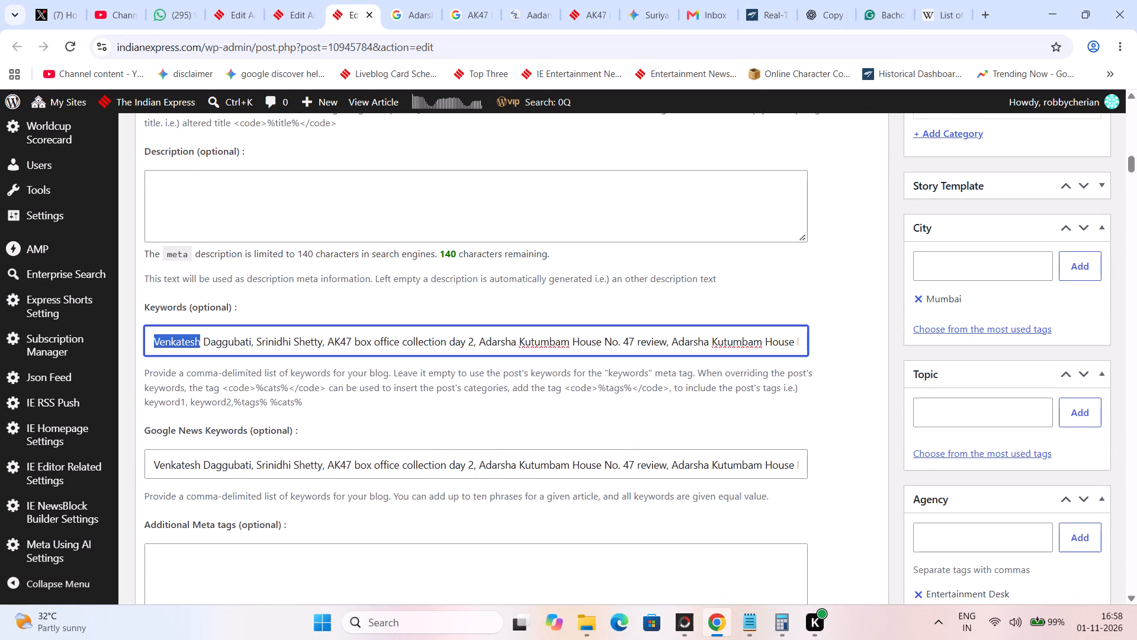
{"action": "key", "text": "ctrl+c"}
{"action": "left_click", "coordinate": [150, 344]}
{"action": "key", "text": "ctrl+v"}
{"action": "type", "text": ","}
{"action": "key", "text": "space"}
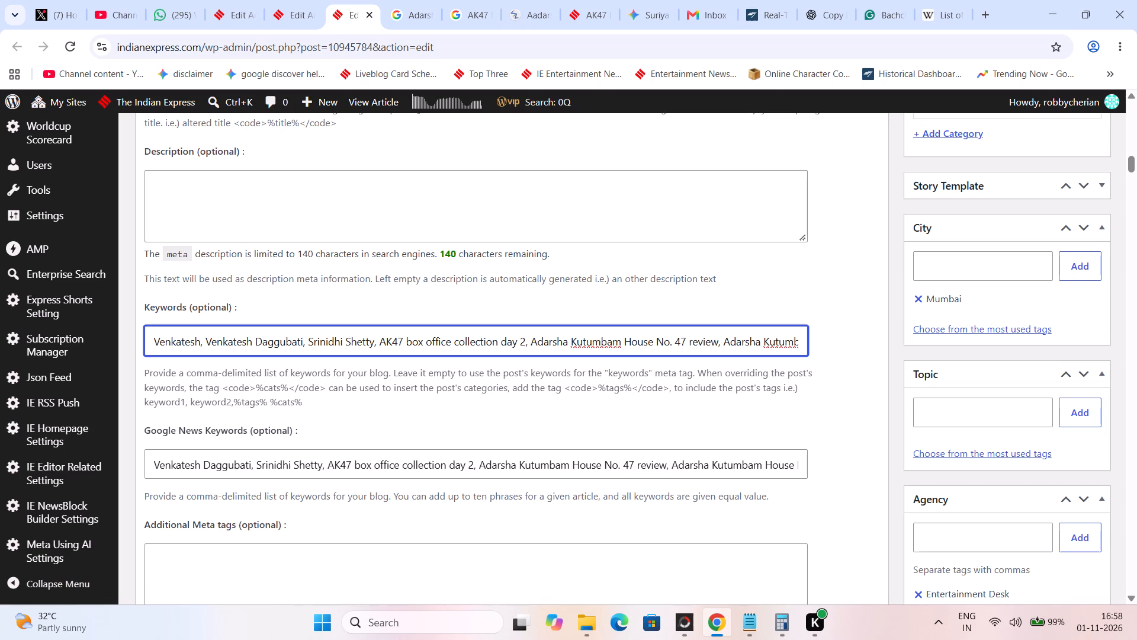
Move the SEO keywords from "AK47 box office collection day 2" onward into the empty SEO description, leaving only the actor names.
{"action": "left_click", "coordinate": [406, 341]}
{"action": "left_click_drag", "start_coordinate": [381, 341], "coordinate": [979, 341]}
{"action": "key", "text": "ctrl+x"}
{"action": "left_click", "coordinate": [361, 221]}
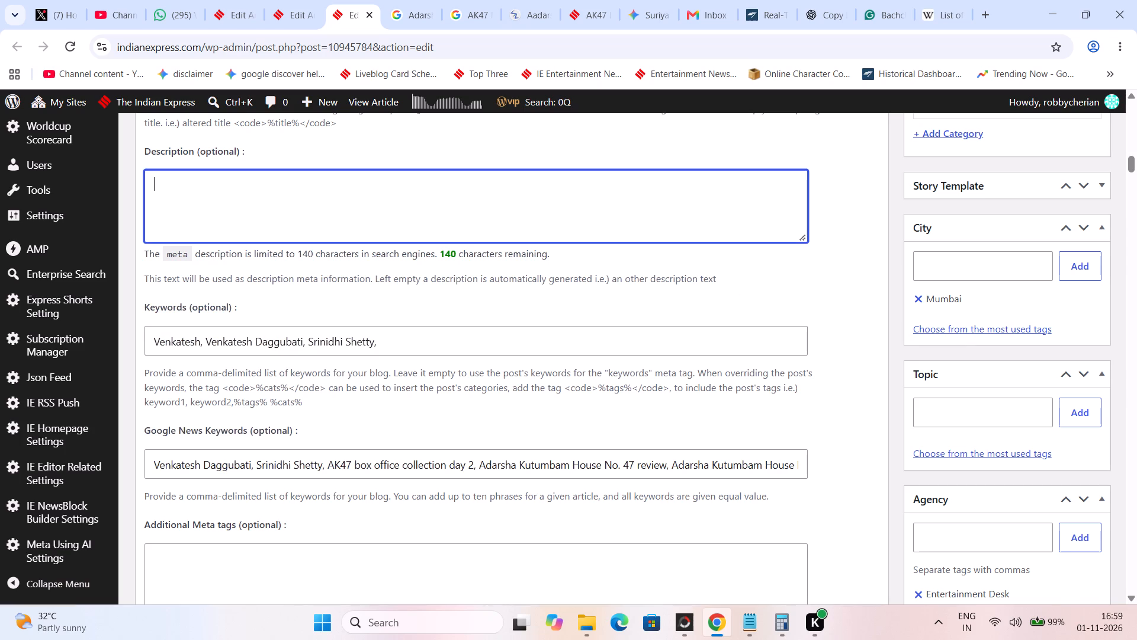
{"action": "key", "text": "ctrl+v"}
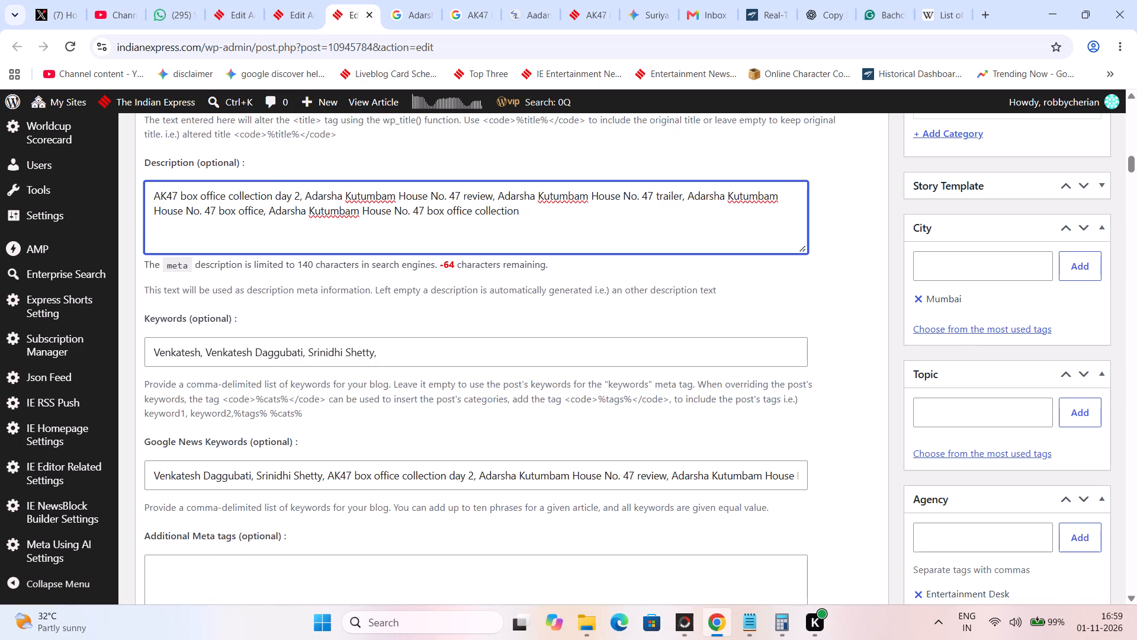
Replace the phrases after "AK47 box office collection day 2" in the description with "AK47 collection day 2, AK47 day 2 collection,".
{"action": "left_click_drag", "start_coordinate": [179, 192], "coordinate": [140, 192]}
{"action": "key", "text": "ctrl+c"}
{"action": "left_click_drag", "start_coordinate": [303, 192], "coordinate": [778, 231]}
{"action": "key", "text": "space"}
{"action": "key", "text": "ctrl+v"}
{"action": "key", "text": "space"}
{"action": "type", "text": "cpl"}
{"action": "key", "text": "BackSpace"}
{"action": "key", "text": "BackSpace"}
{"action": "type", "text": "ollection day 2,"}
{"action": "key", "text": "space"}
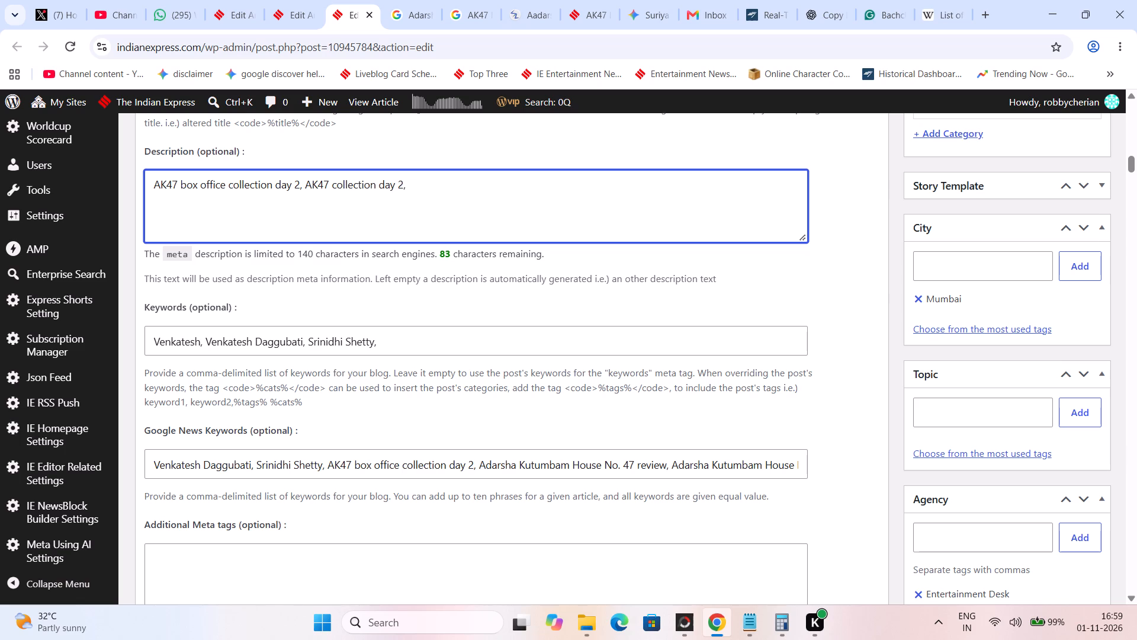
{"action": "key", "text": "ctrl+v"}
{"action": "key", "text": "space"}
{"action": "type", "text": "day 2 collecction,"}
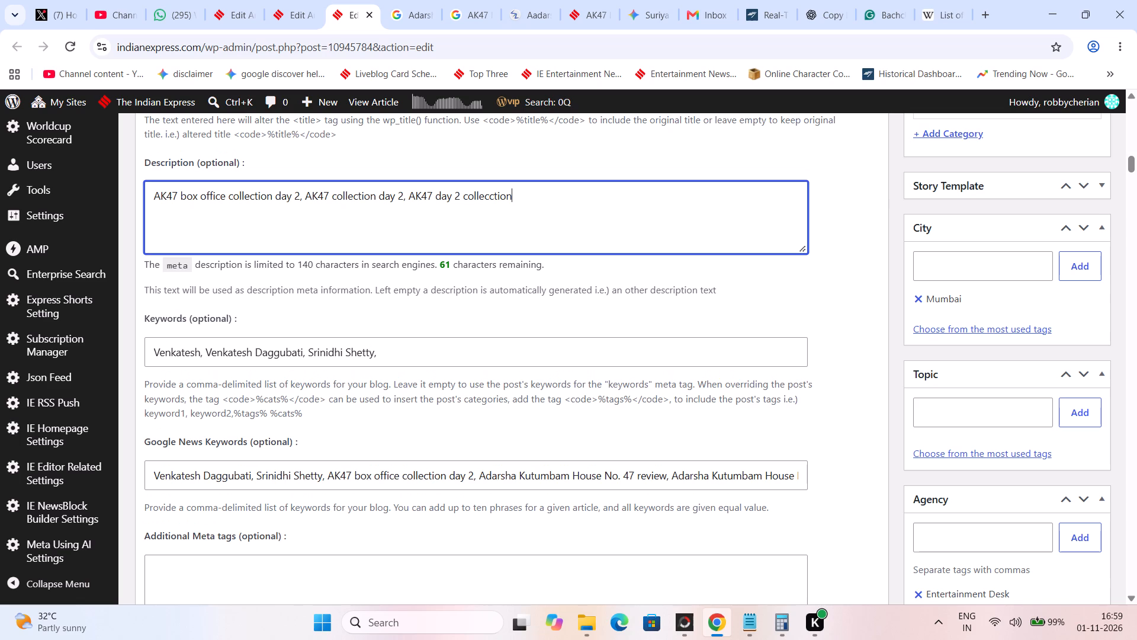
Correct the misspelled "collecction" to "collection" in the SEO description.
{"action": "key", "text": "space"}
{"action": "right_click", "coordinate": [494, 194]}
{"action": "left_click", "coordinate": [506, 204]}
{"action": "left_click", "coordinate": [571, 195]}
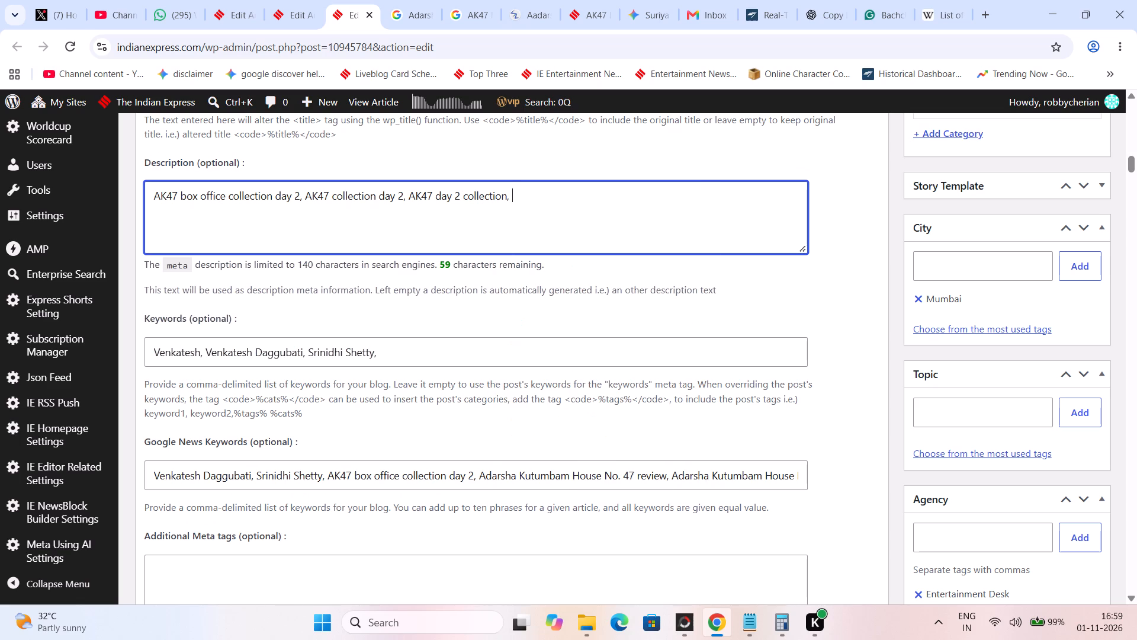
Append the phrases "AK47 box office, AK47 day 2 collection" to the end of the SEO description.
{"action": "key", "text": "ctrl+v"}
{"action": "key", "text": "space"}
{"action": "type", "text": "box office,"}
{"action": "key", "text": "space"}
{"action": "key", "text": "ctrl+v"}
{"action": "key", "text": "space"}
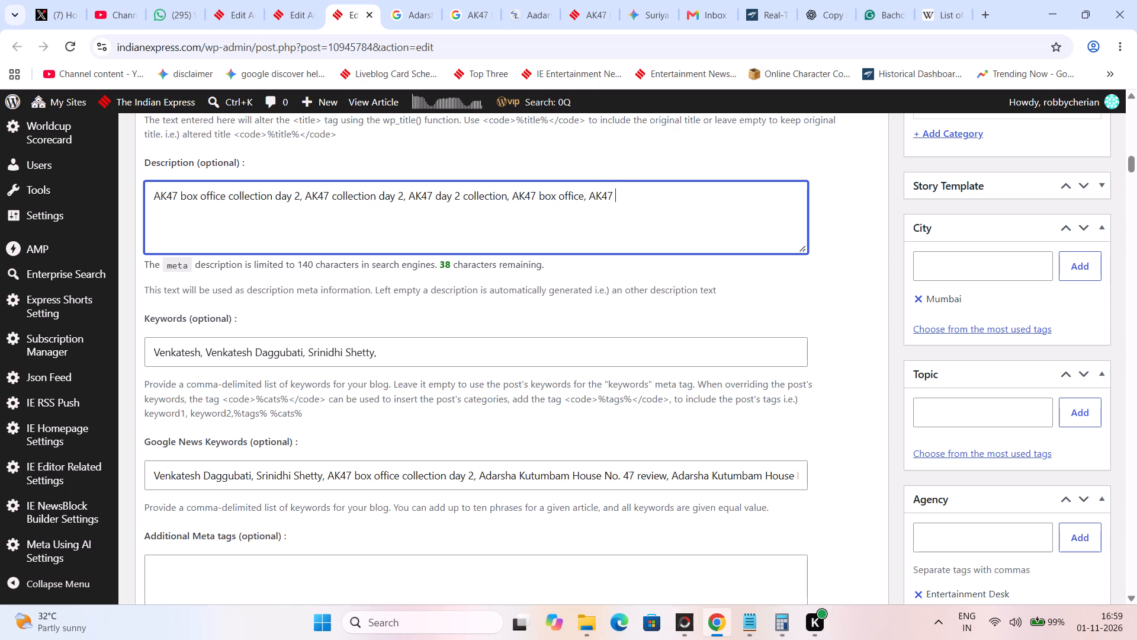
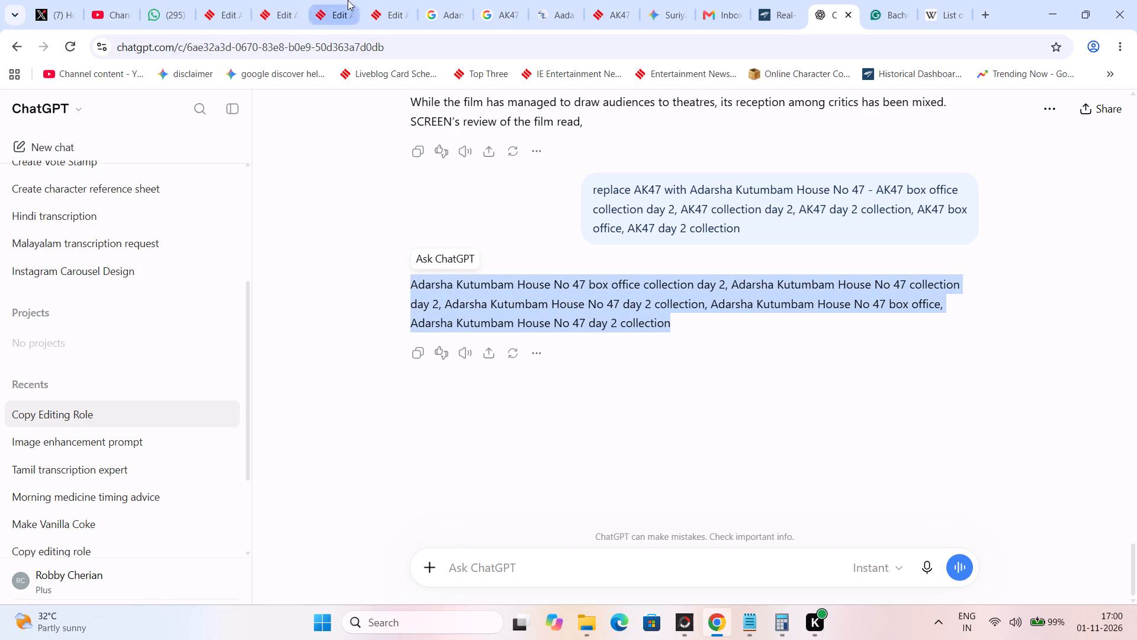
Return to the article in WordPress and append the copied Adarsha Kutumbam House No 47 phrases to the end of the SEO keywords.
{"action": "left_click", "coordinate": [348, 0]}
{"action": "left_click", "coordinate": [383, 0]}
{"action": "scroll", "coordinate": [451, 497], "scroll_direction": "down", "scroll_amount": 3}
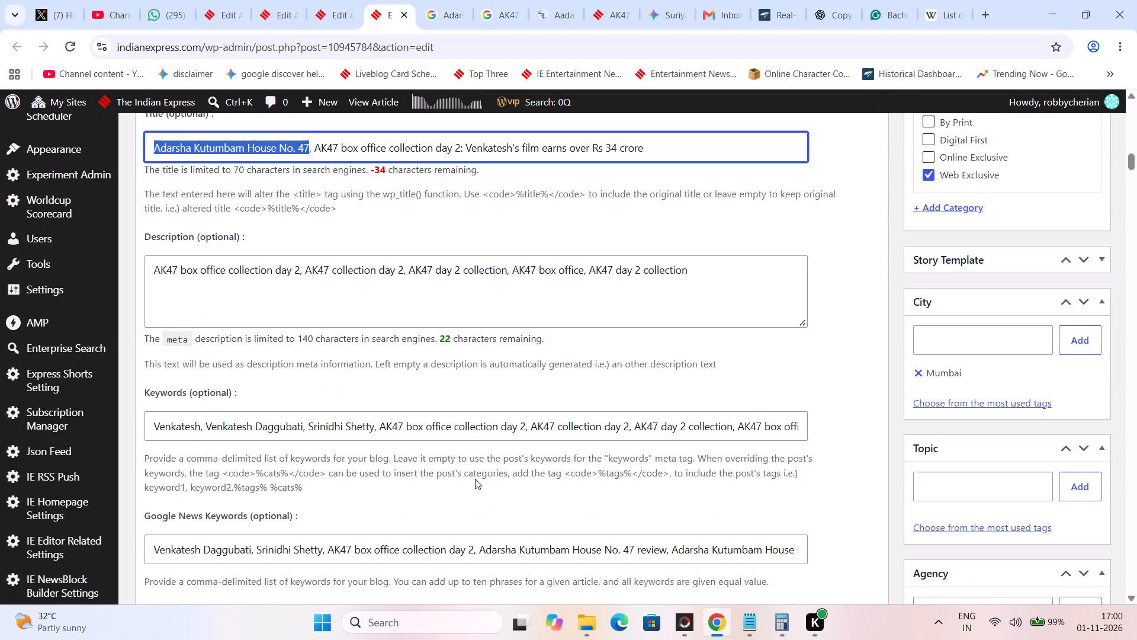
{"action": "left_click_drag", "start_coordinate": [760, 430], "coordinate": [827, 421]}
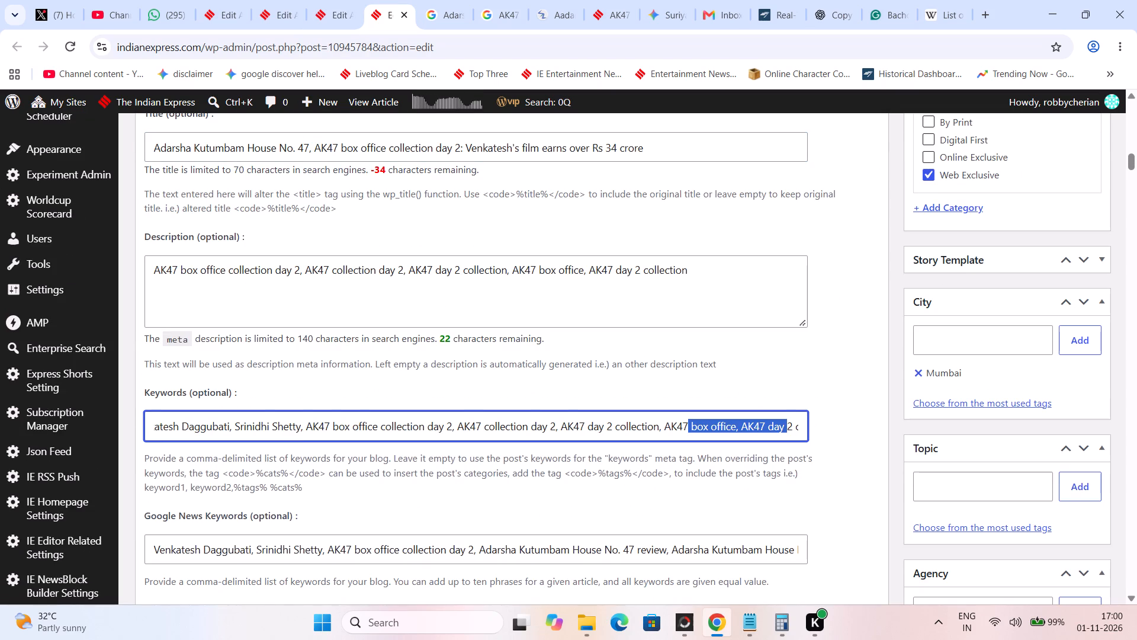
{"action": "left_click", "coordinate": [796, 425]}
{"action": "type", "text": ","}
{"action": "key", "text": "space"}
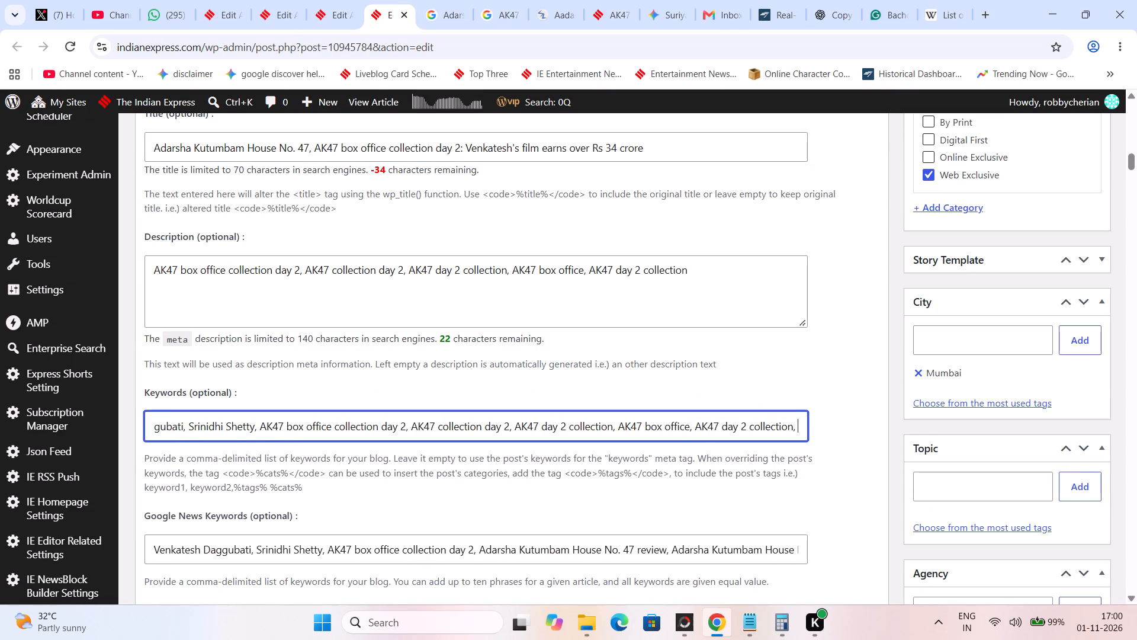
{"action": "key", "text": "ctrl+v"}
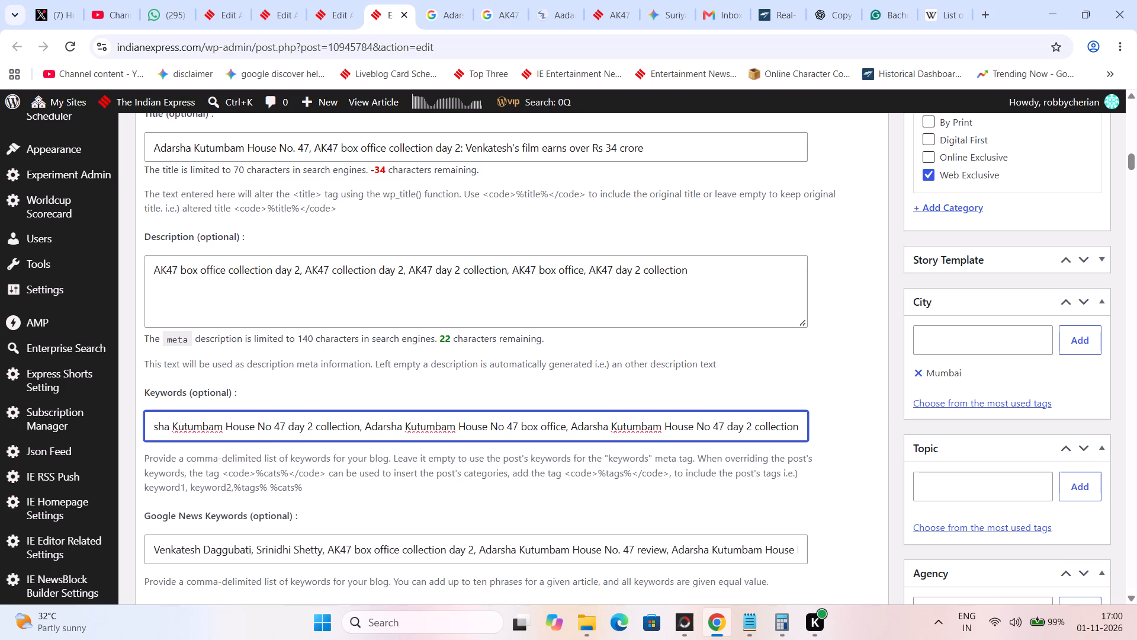
Replace "Venkatesh Daggubati," in the SEO keywords with "Adarsha Kutumbam House No 47", copied from the end of the same list.
{"action": "left_click_drag", "start_coordinate": [722, 425], "coordinate": [573, 414]}
{"action": "key", "text": "ctrl+c"}
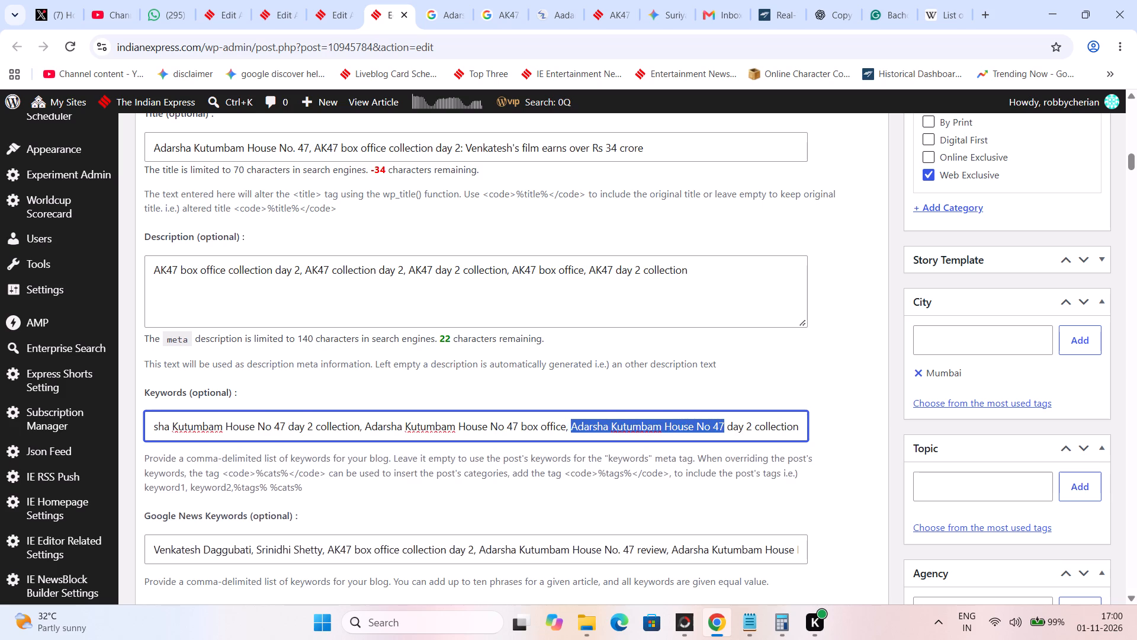
{"action": "left_click_drag", "start_coordinate": [184, 433], "coordinate": [138, 428]}
{"action": "left_click", "coordinate": [265, 427]}
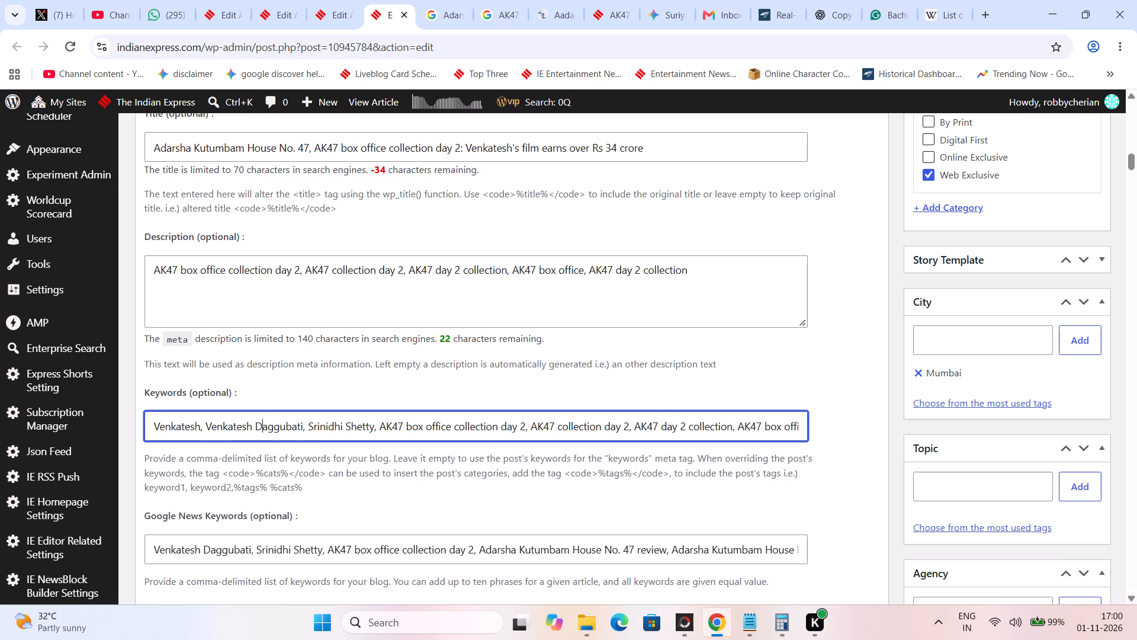
{"action": "left_click_drag", "start_coordinate": [306, 427], "coordinate": [210, 427]}
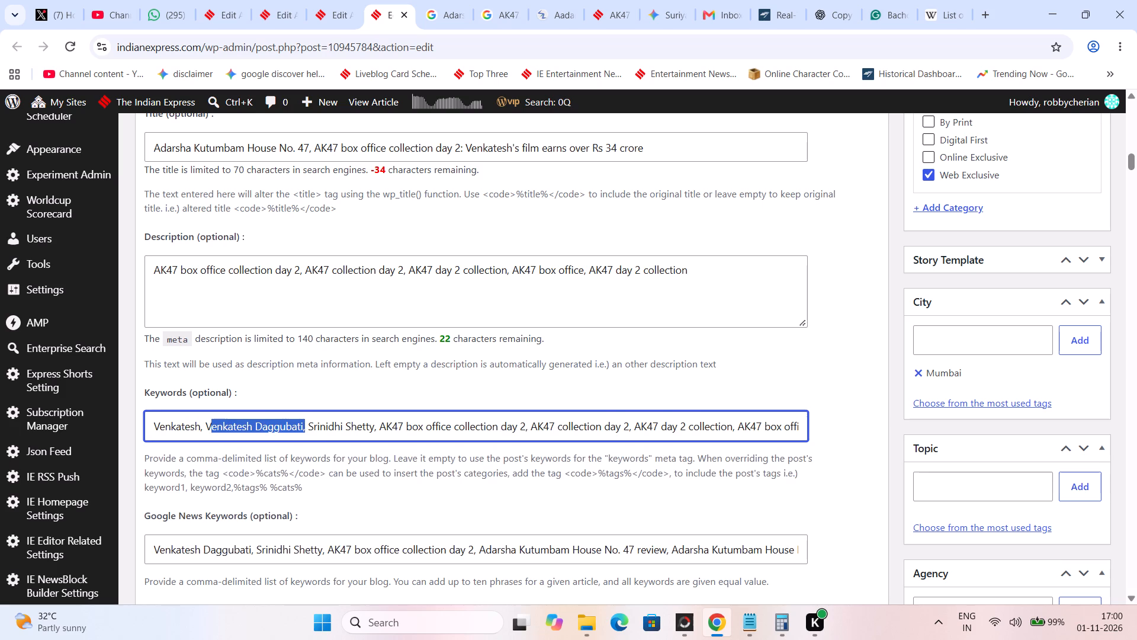
{"action": "left_click_drag", "start_coordinate": [210, 427], "coordinate": [207, 427]}
{"action": "key", "text": "ctrl+v"}
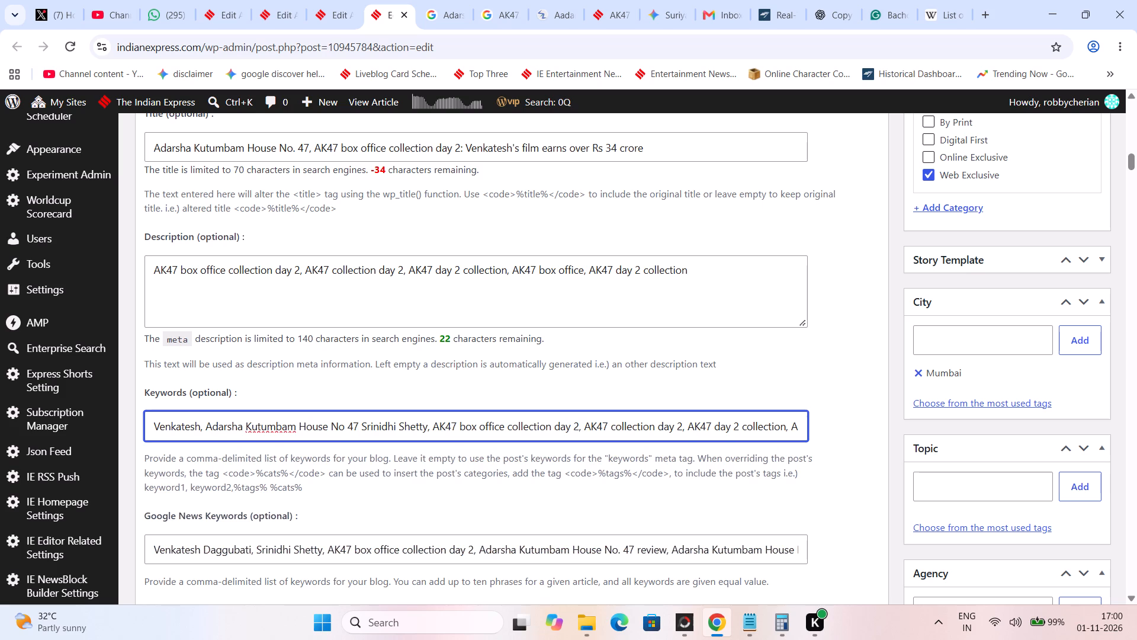
{"action": "type", "text": ","}
{"action": "key", "text": "space"}
{"action": "key", "text": "ctrl+v"}
{"action": "key", "text": "BackSpace"}
{"action": "key", "text": "BackSpace"}
{"action": "key", "text": "BackSpace"}
{"action": "key", "text": "BackSpace"}
{"action": "key", "text": "BackSpace"}
{"action": "key", "text": "BackSpace"}
{"action": "key", "text": "BackSpace"}
{"action": "key", "text": "BackSpace"}
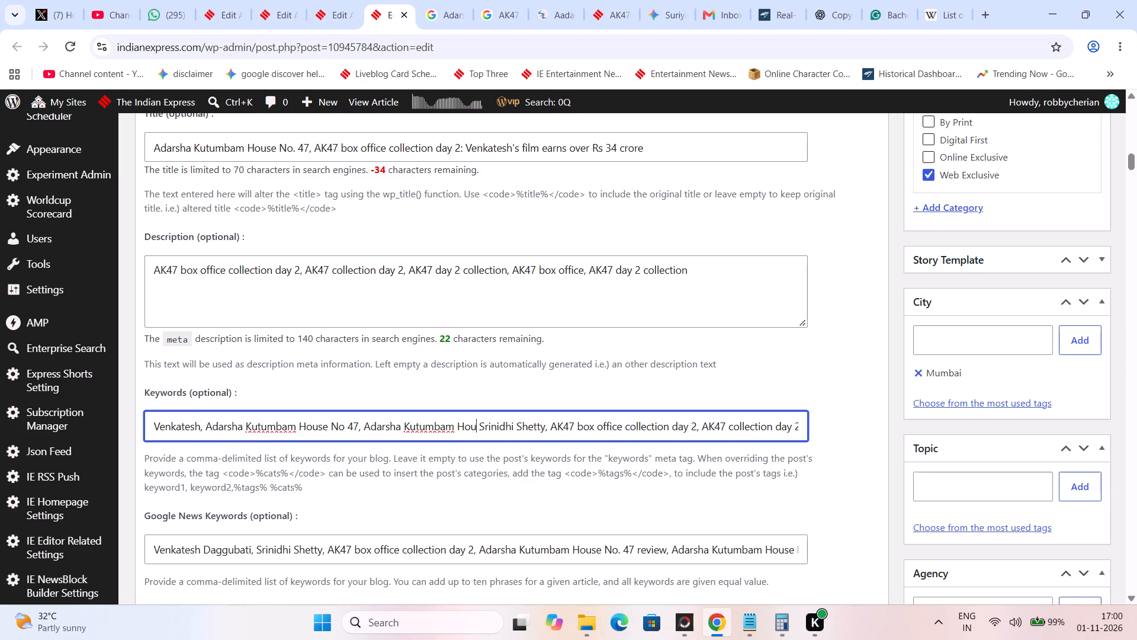
{"action": "type", "text": "e,"}
Add the shorter variant "Adarsha Kutumbam," as another SEO keyword before "Srinidhi Shetty".
{"action": "key", "text": "space"}
{"action": "key", "text": "ctrl+v"}
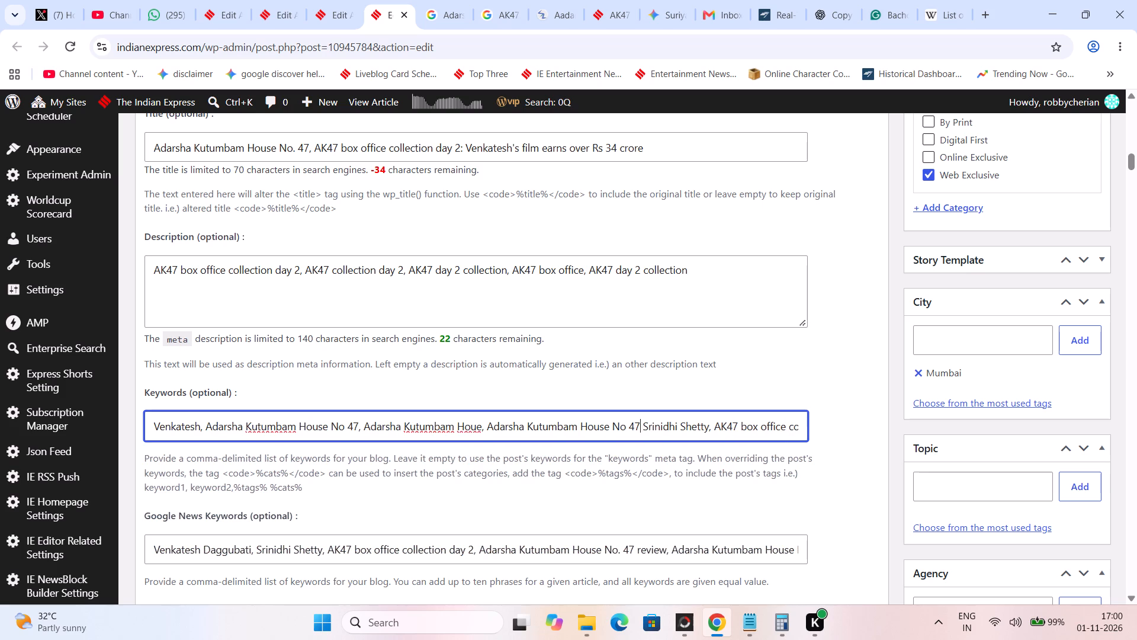
{"action": "key", "text": "BackSpace"}
{"action": "key", "text": "BackSpace"}
{"action": "key", "text": "BackSpace"}
{"action": "key", "text": "BackSpace"}
{"action": "key", "text": "BackSpace"}
{"action": "key", "text": "BackSpace"}
{"action": "key", "text": "BackSpace"}
{"action": "key", "text": "BackSpace"}
{"action": "key", "text": "BackSpace"}
{"action": "key", "text": "BackSpace"}
{"action": "key", "text": "BackSpace"}
{"action": "key", "text": "BackSpace"}
{"action": "type", "text": ","}
Add "Adarsha," as a separate SEO keyword directly before "Srinidhi Shetty".
{"action": "key", "text": "space"}
{"action": "key", "text": "ctrl+v"}
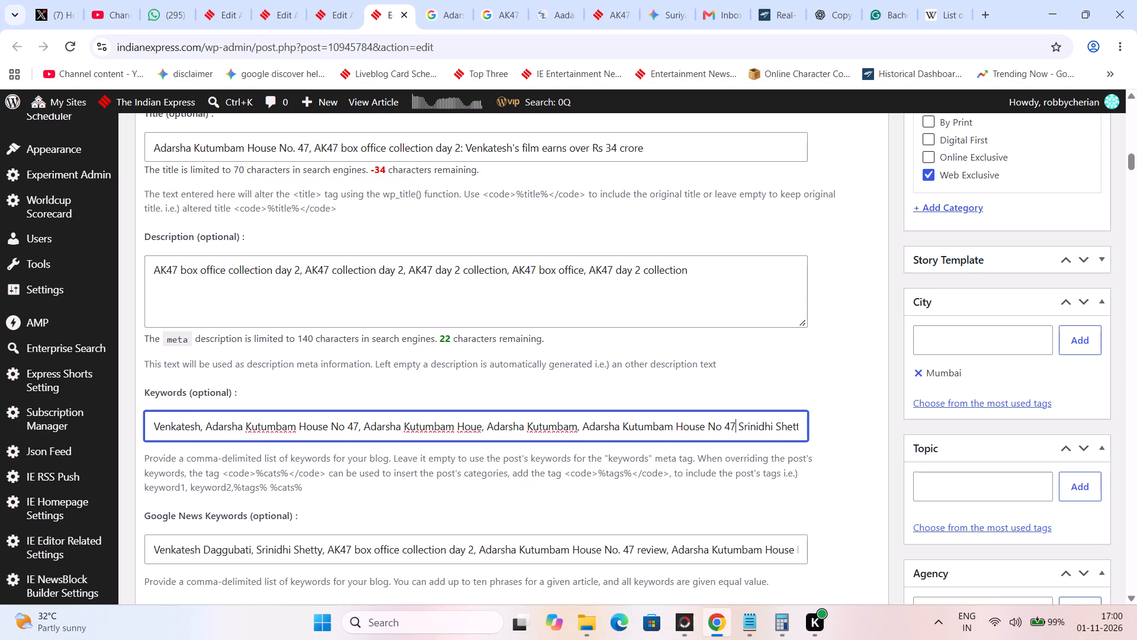
{"action": "key", "text": "BackSpace"}
{"action": "key", "text": "BackSpace"}
{"action": "key", "text": "BackSpace"}
{"action": "key", "text": "BackSpace"}
{"action": "key", "text": "BackSpace"}
{"action": "key", "text": "BackSpace"}
{"action": "key", "text": "BackSpace"}
{"action": "key", "text": "BackSpace"}
{"action": "key", "text": "BackSpace"}
{"action": "key", "text": "BackSpace"}
{"action": "key", "text": "BackSpace"}
{"action": "key", "text": "BackSpace"}
{"action": "key", "text": "BackSpace"}
{"action": "key", "text": "BackSpace"}
{"action": "key", "text": "BackSpace"}
{"action": "key", "text": "BackSpace"}
{"action": "key", "text": "BackSpace"}
{"action": "key", "text": "BackSpace"}
{"action": "key", "text": "BackSpace"}
{"action": "key", "text": "BackSpace"}
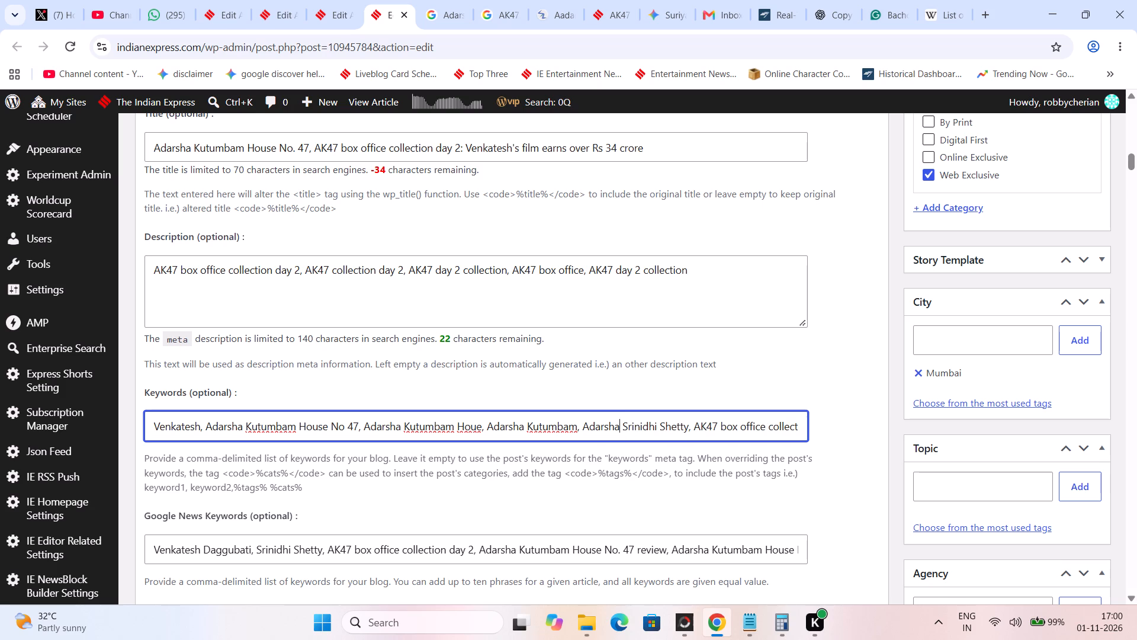
{"action": "type", "text": ","}
{"action": "key", "text": "space"}
{"action": "key", "text": "BackSpace"}
Replace the Google News keywords with a copy of the complete SEO keywords list.
{"action": "key", "text": "ctrl+a"}
{"action": "key", "text": "ctrl+c"}
{"action": "key", "text": "Tab"}
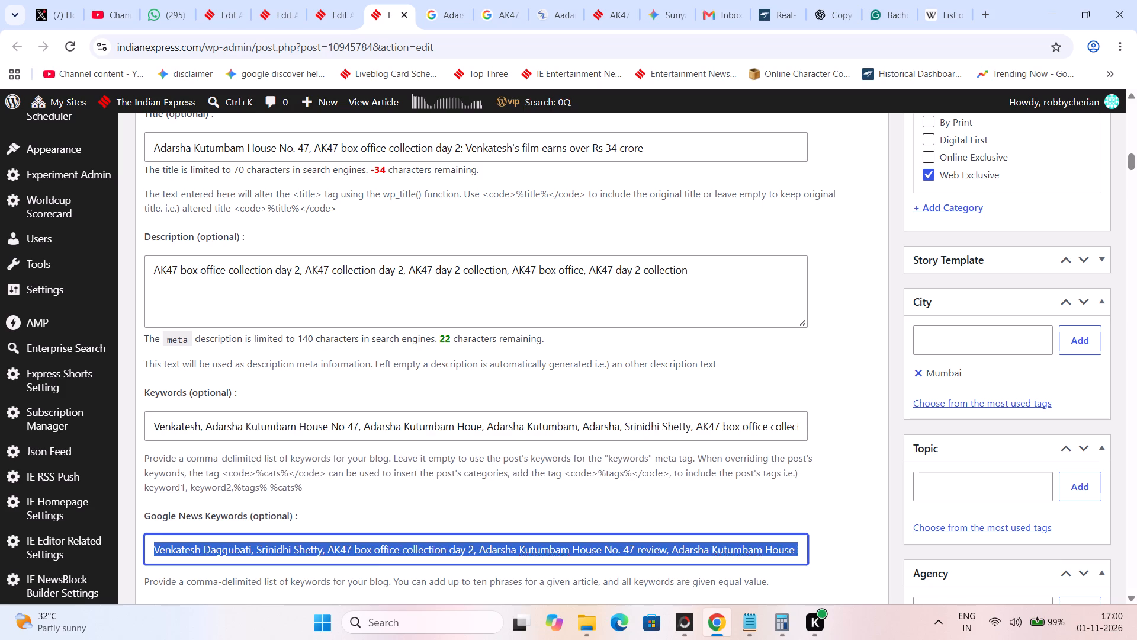
{"action": "key", "text": "ctrl+v"}
{"action": "left_click", "coordinate": [482, 498]}
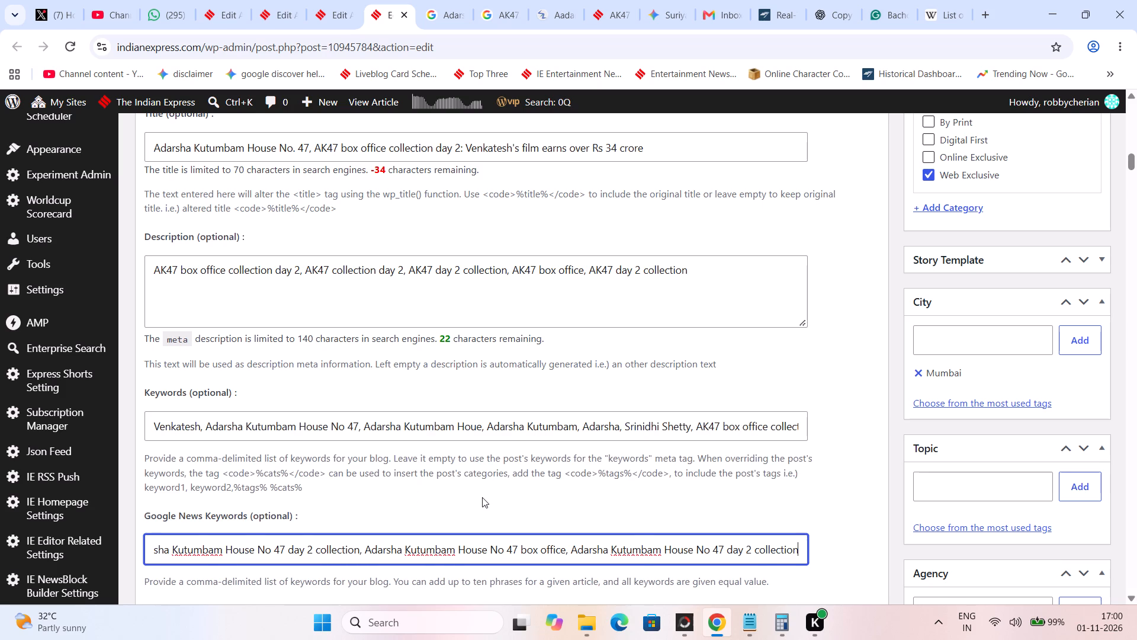
Clear all text from the optional SEO description.
{"action": "triple_click", "coordinate": [484, 300]}
{"action": "key", "text": "BackSpace"}
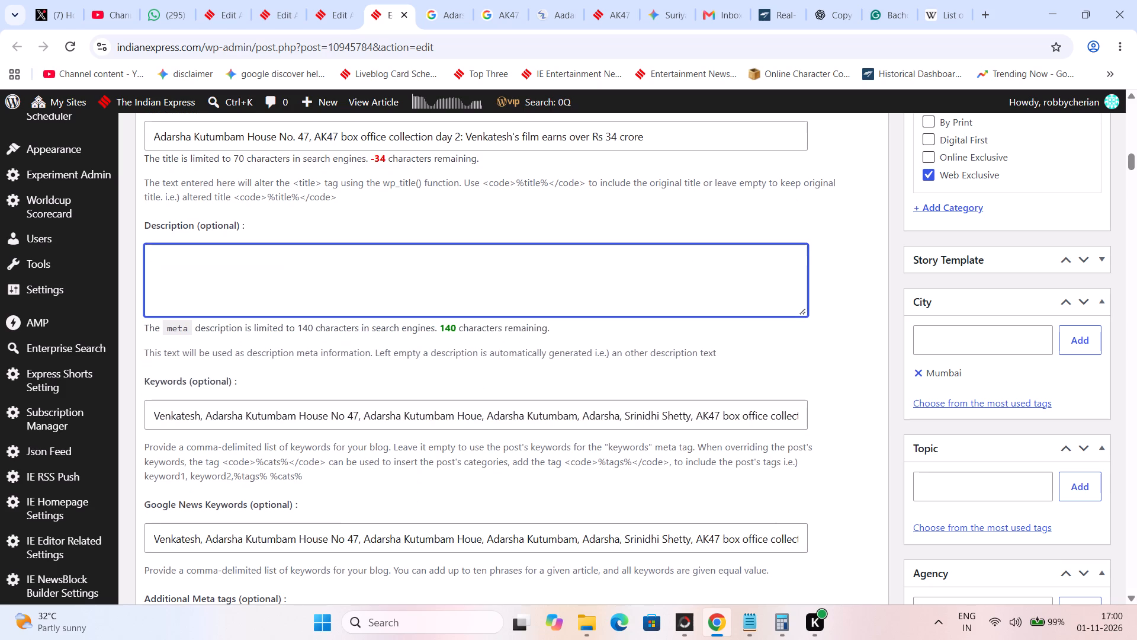
Clear the alternate excerpt for the homepage and replace the alternate heading with a copy of the SEO title.
{"action": "left_click_drag", "start_coordinate": [670, 143], "coordinate": [328, 141]}
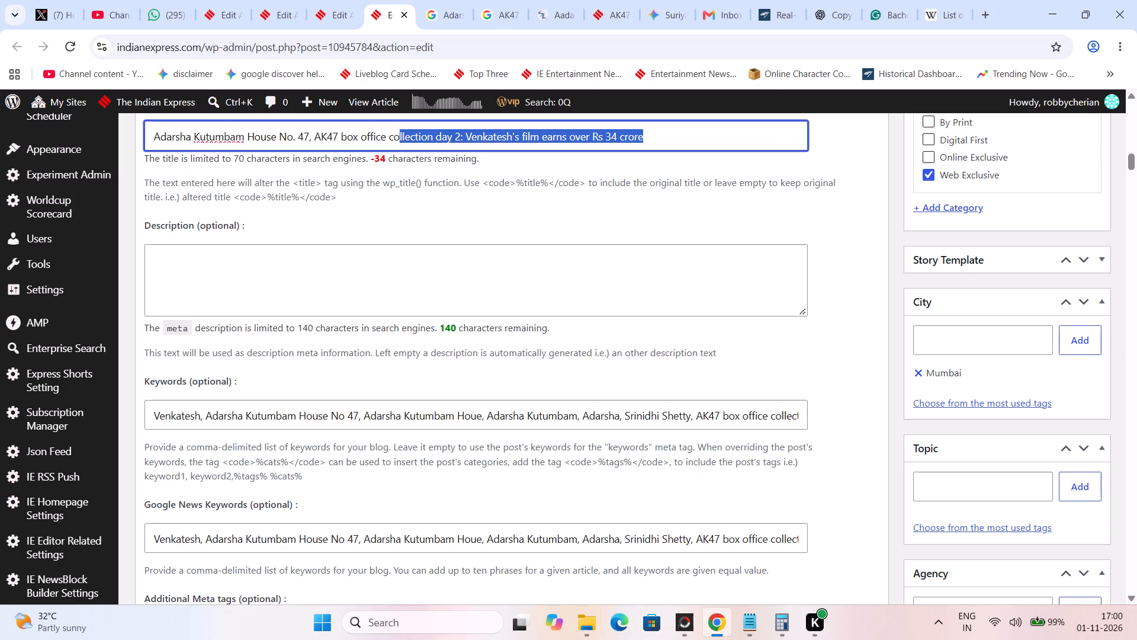
{"action": "left_click_drag", "start_coordinate": [328, 141], "coordinate": [153, 141]}
{"action": "key", "text": "ctrl+c"}
{"action": "left_click_drag", "start_coordinate": [1136, 155], "coordinate": [1135, 177]}
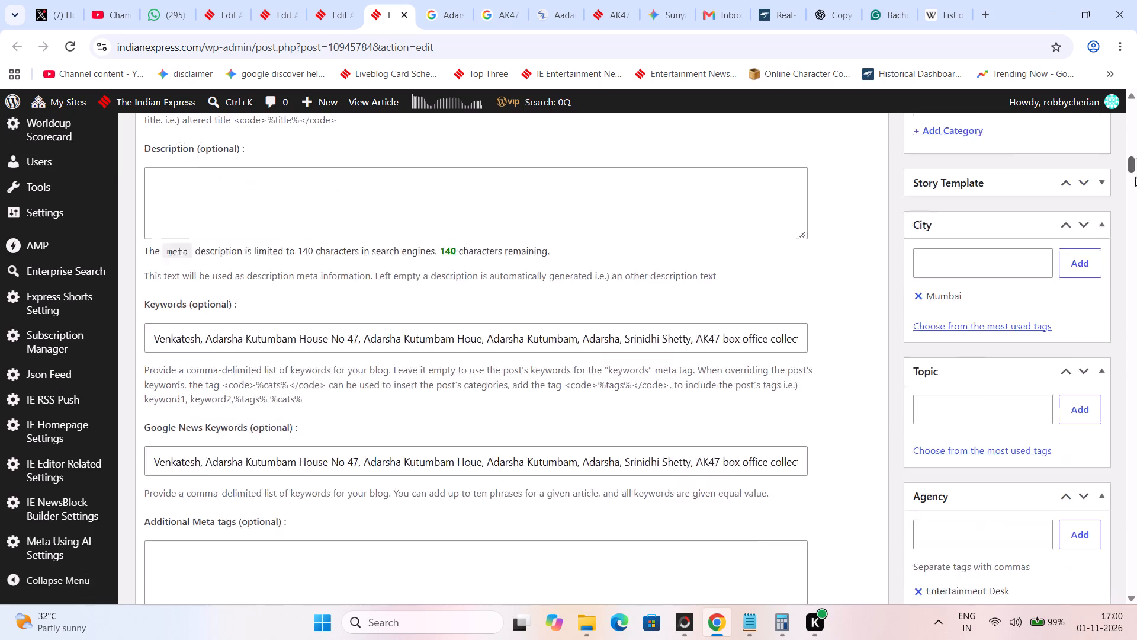
{"action": "left_click_drag", "start_coordinate": [1135, 177], "coordinate": [1136, 639]}
{"action": "triple_click", "coordinate": [316, 231]}
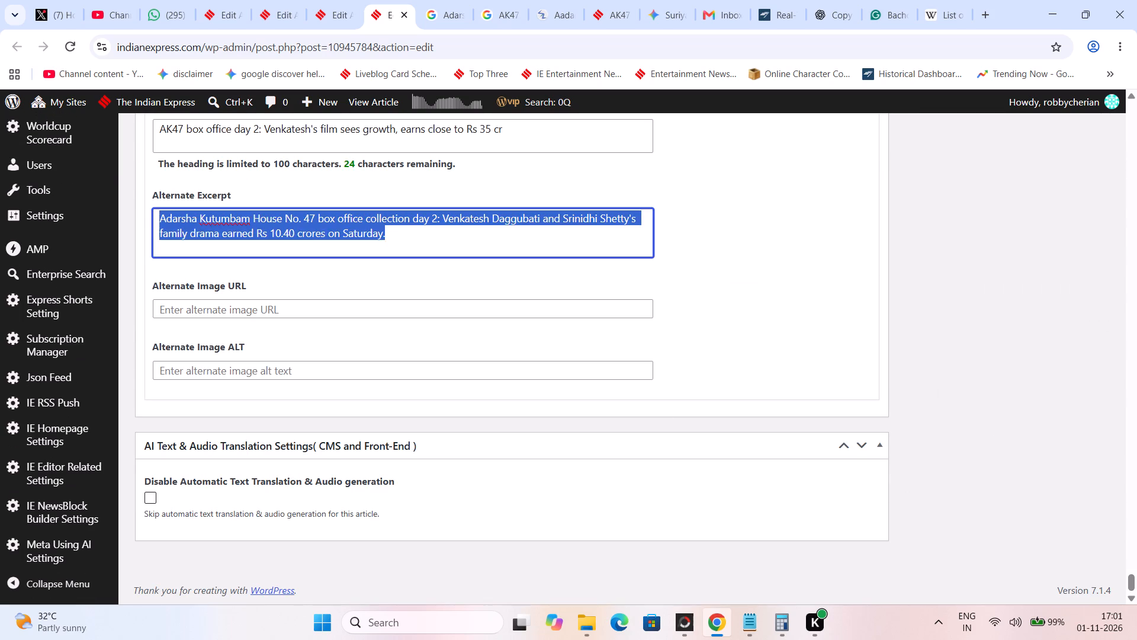
{"action": "key", "text": "BackSpace"}
{"action": "scroll", "coordinate": [314, 225], "scroll_direction": "up", "scroll_amount": 1}
{"action": "left_click", "coordinate": [259, 230]}
{"action": "triple_click", "coordinate": [259, 215]}
{"action": "key", "text": "ctrl+v"}
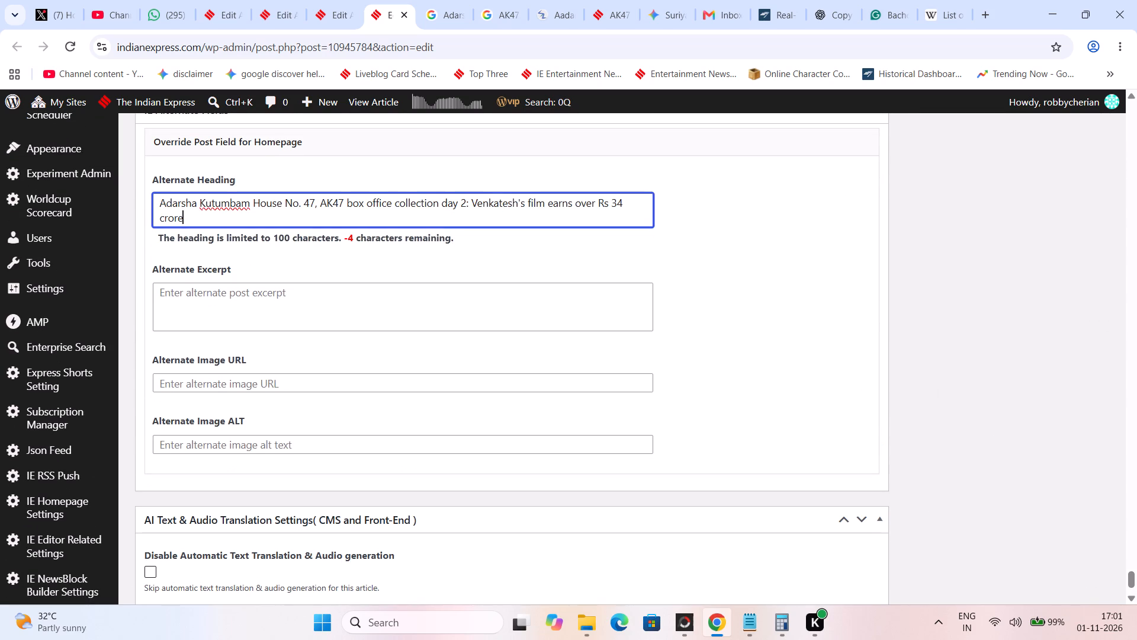
Move "Adarsha Kutumbam House No. 47" from the start of the alternate heading to just after "Venkatesh's film".
{"action": "left_click_drag", "start_coordinate": [315, 200], "coordinate": [144, 183]}
{"action": "key", "text": "ctrl+x"}
{"action": "left_click", "coordinate": [391, 206]}
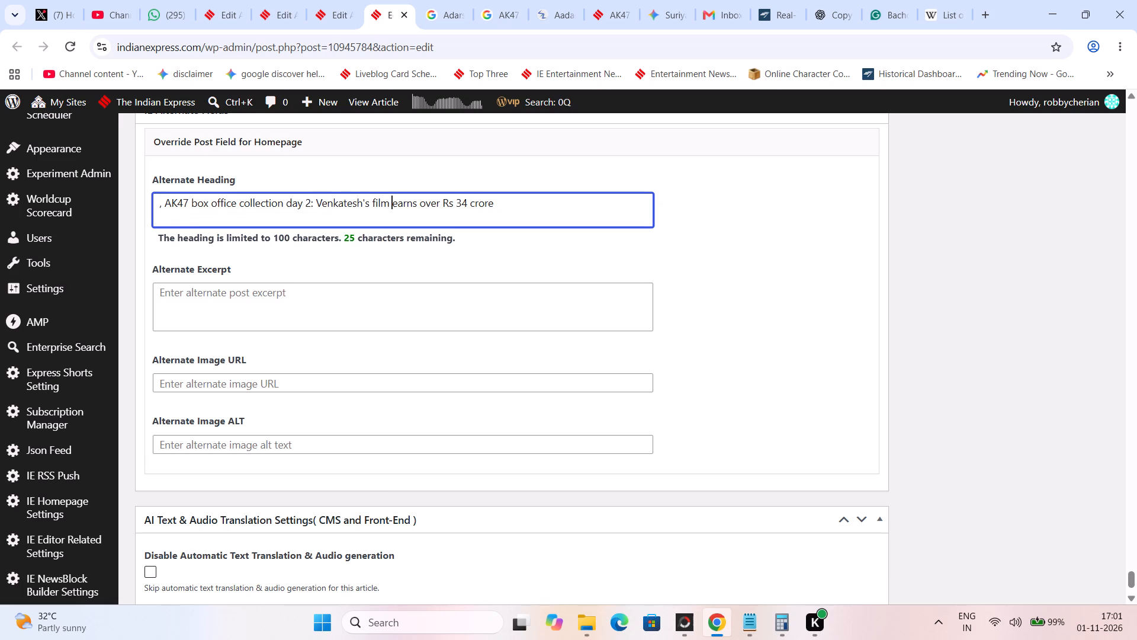
{"action": "key", "text": "ctrl+v"}
{"action": "key", "text": "space"}
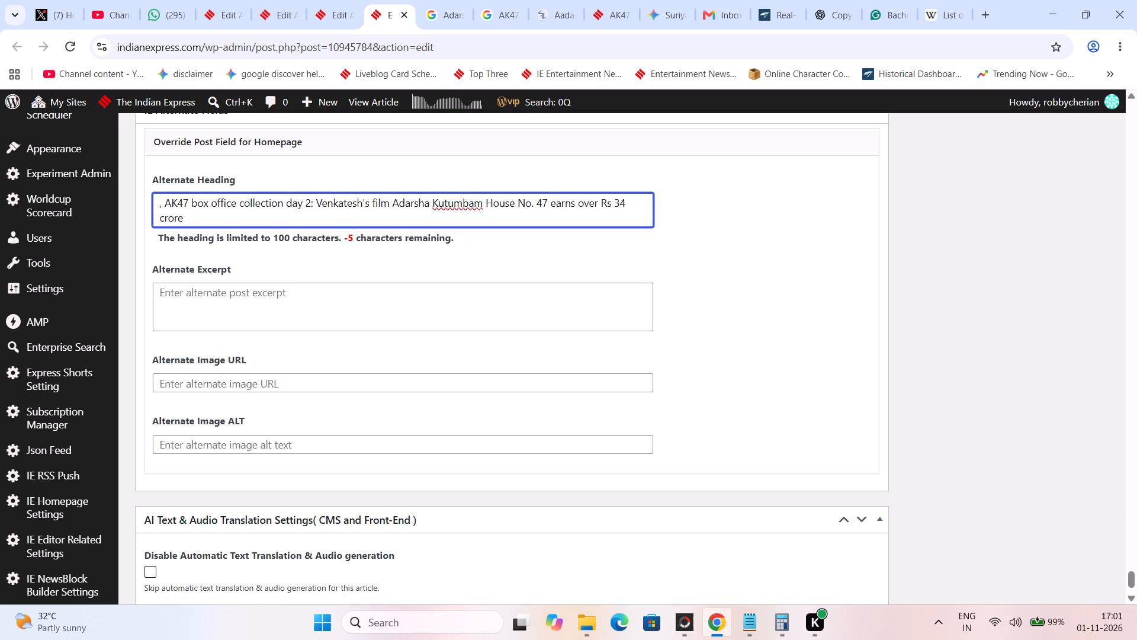
Delete ", AK47 box office collection day 2:" from the alternate heading so it starts with "Venkatesh's".
{"action": "left_click_drag", "start_coordinate": [314, 196], "coordinate": [129, 187]}
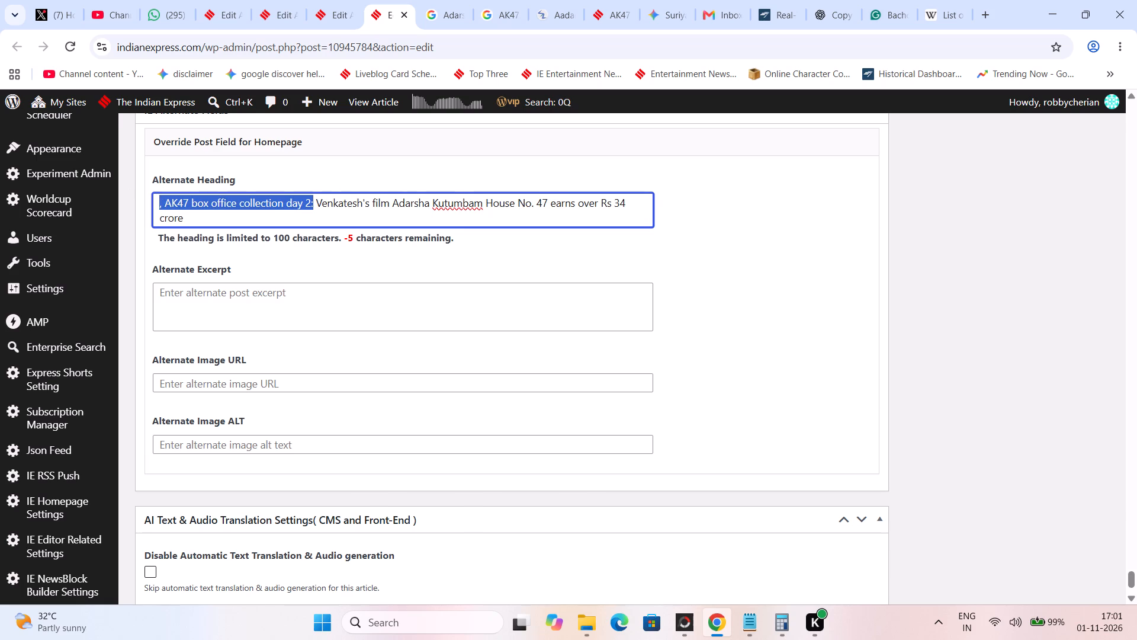
{"action": "key", "text": "BackSpace"}
{"action": "key", "text": "BackSpace"}
{"action": "key", "text": "Right"}
{"action": "key", "text": "BackSpace"}
Remove the word "film" from the alternate heading, making it "Venkatesh's Adarsha Kutumbam House No. 47 earns over Rs 34 crore".
{"action": "key", "text": "Right"}
{"action": "key", "text": "Right"}
{"action": "key", "text": "Right"}
{"action": "key", "text": "Right"}
{"action": "key", "text": "Right"}
{"action": "key", "text": "Right"}
{"action": "key", "text": "Right"}
{"action": "key", "text": "Right"}
{"action": "key", "text": "Right"}
{"action": "key", "text": "Right"}
{"action": "key", "text": "Right"}
{"action": "key", "text": "Right"}
{"action": "key", "text": "Right"}
{"action": "key", "text": "Right"}
{"action": "key", "text": "Right"}
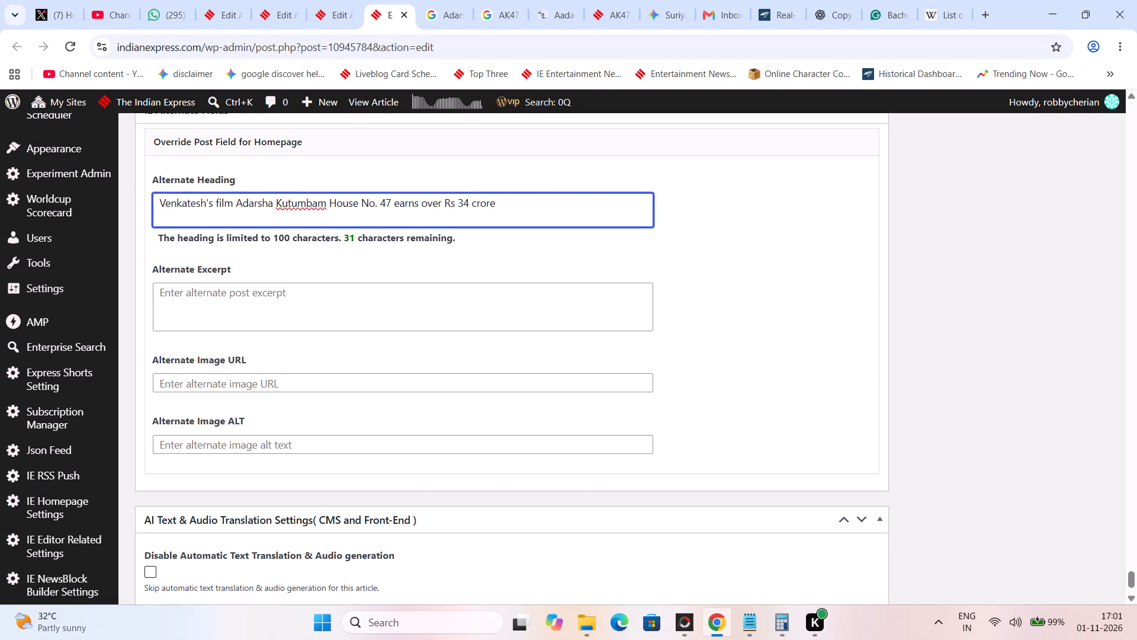
{"action": "key", "text": "BackSpace"}
{"action": "key", "text": "BackSpace"}
{"action": "key", "text": "Delete"}
{"action": "key", "text": "Delete"}
{"action": "key", "text": "BackSpace"}
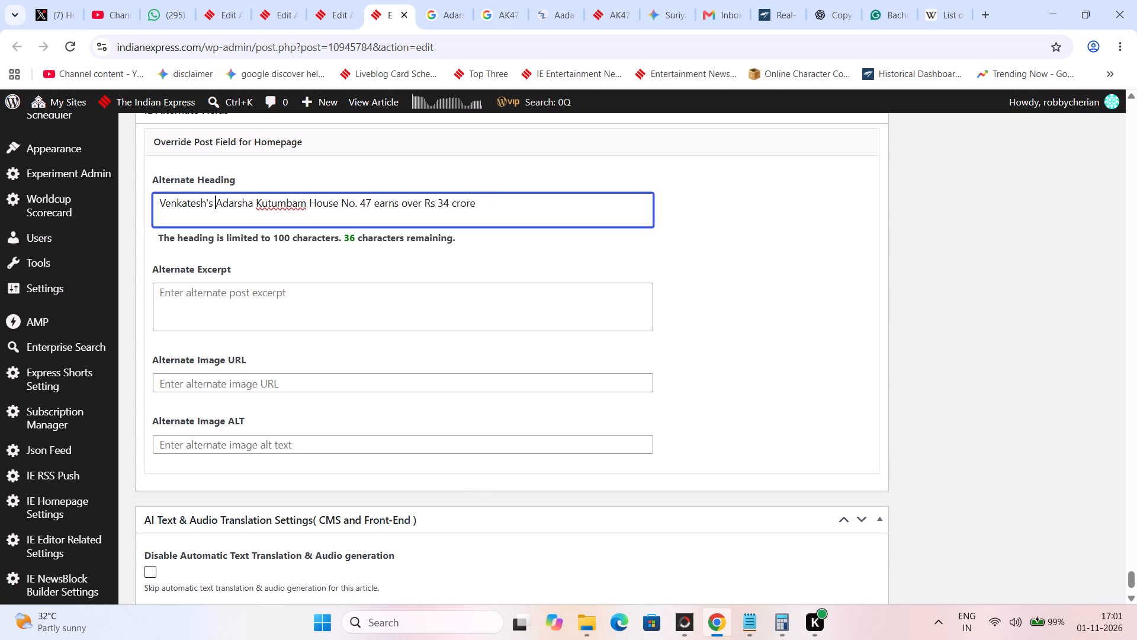
Add "Venkatesh" as an article tag, copying the name from the existing "Daggubati Venkatesh" tag.
{"action": "left_click", "coordinate": [1136, 162]}
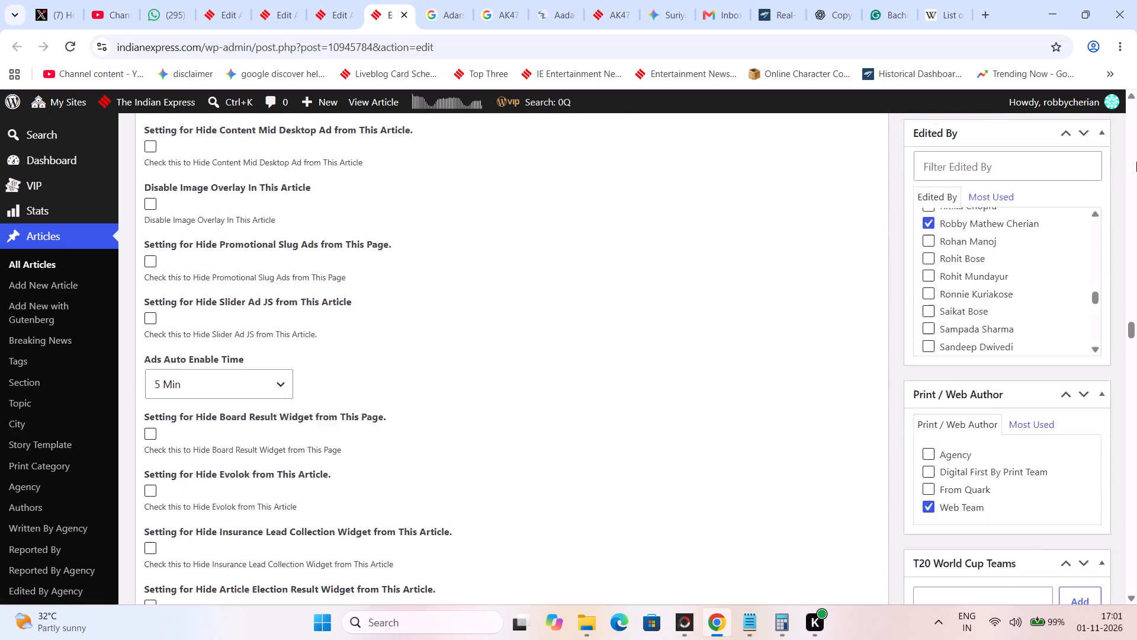
{"action": "left_click_drag", "start_coordinate": [1136, 162], "coordinate": [1136, 101]}
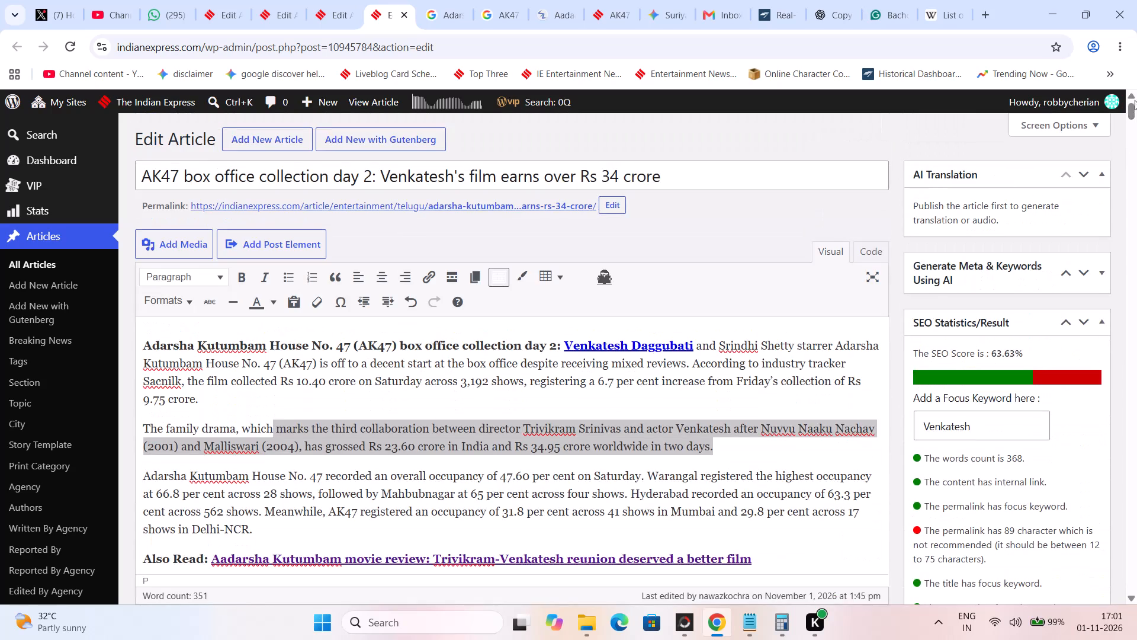
{"action": "scroll", "coordinate": [908, 276], "scroll_direction": "down", "scroll_amount": 8}
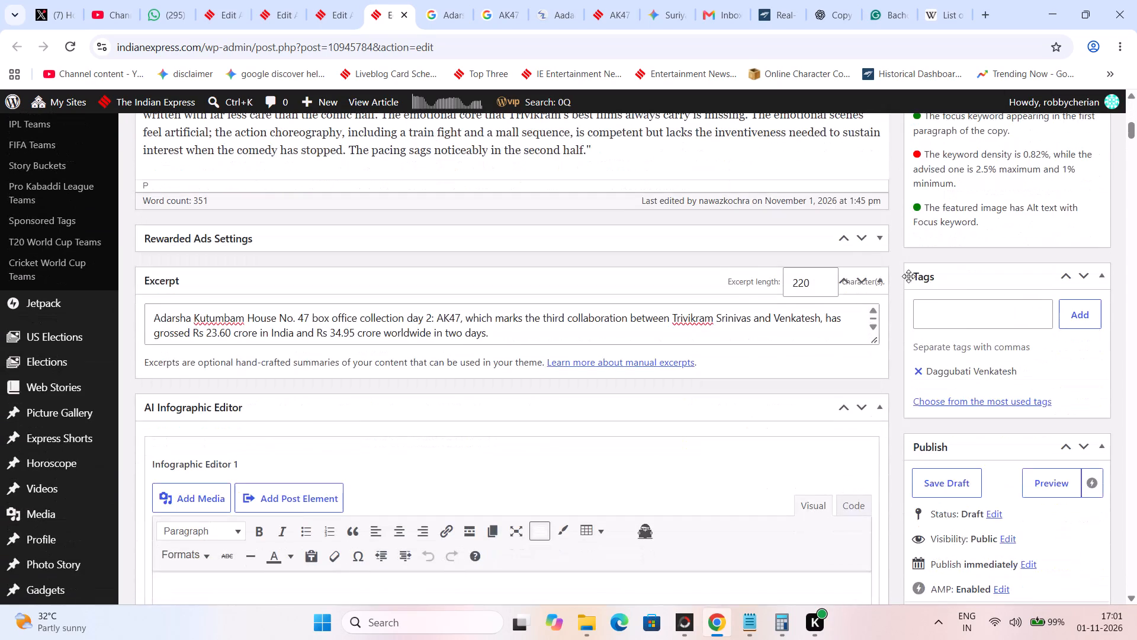
{"action": "left_click_drag", "start_coordinate": [1038, 373], "coordinate": [972, 372]}
{"action": "key", "text": "ctrl+c"}
{"action": "left_click", "coordinate": [1006, 321]}
{"action": "key", "text": "ctrl+v"}
{"action": "left_click", "coordinate": [1088, 315]}
Add the article tag "box office collection".
{"action": "left_click", "coordinate": [984, 313]}
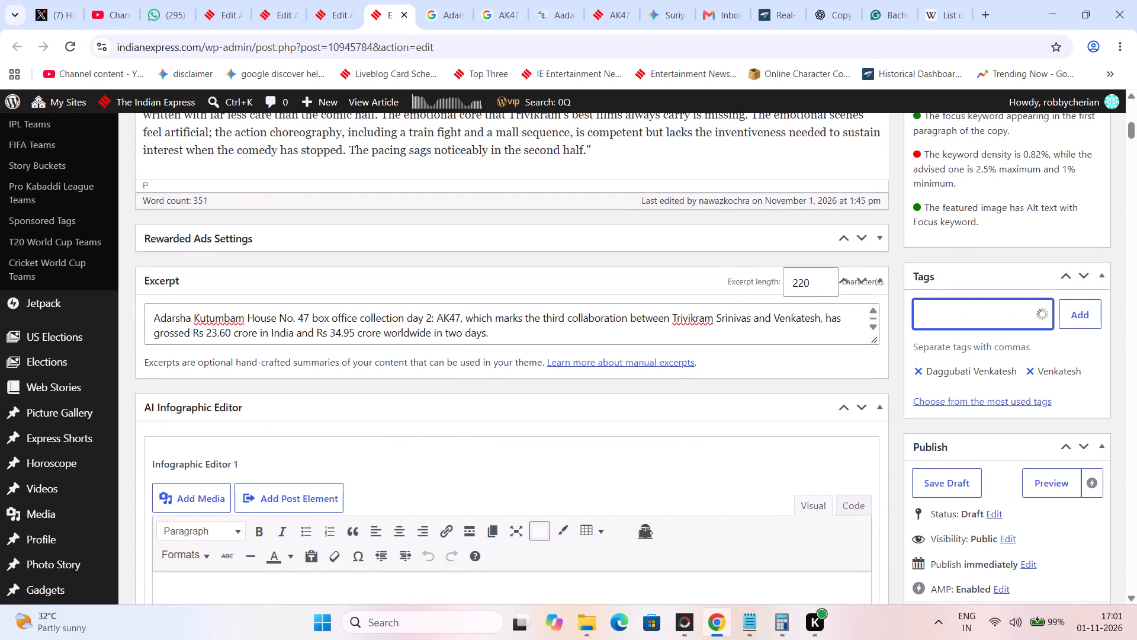
{"action": "type", "text": "box office colletion"}
{"action": "key", "text": "BackSpace"}
{"action": "key", "text": "BackSpace"}
{"action": "key", "text": "BackSpace"}
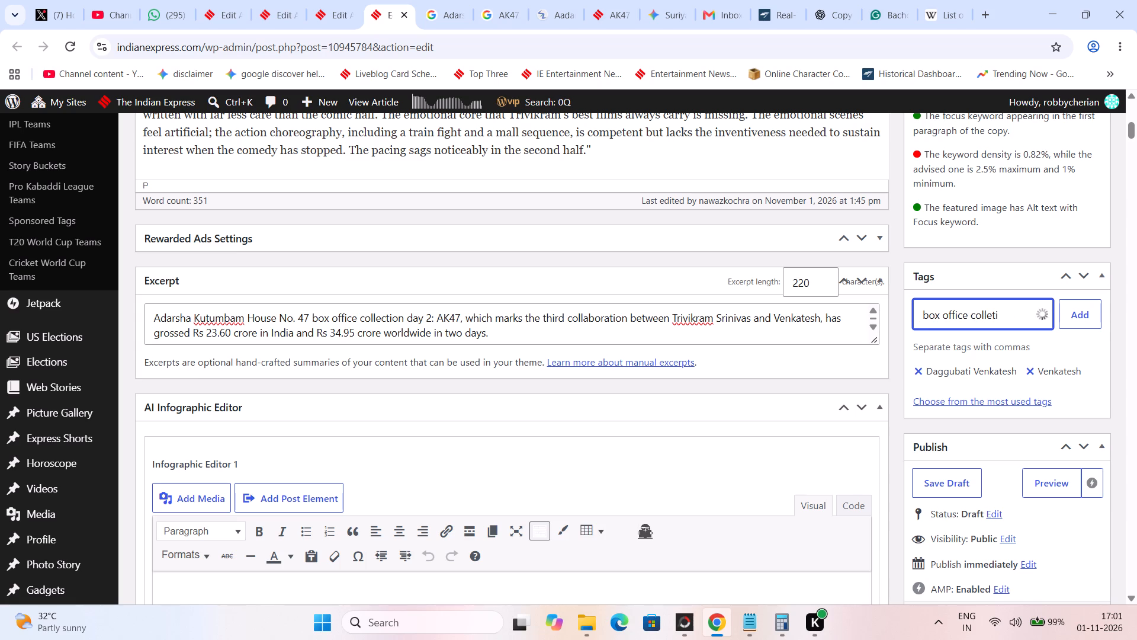
{"action": "key", "text": "BackSpace"}
{"action": "type", "text": "ction"}
{"action": "key", "text": "Return"}
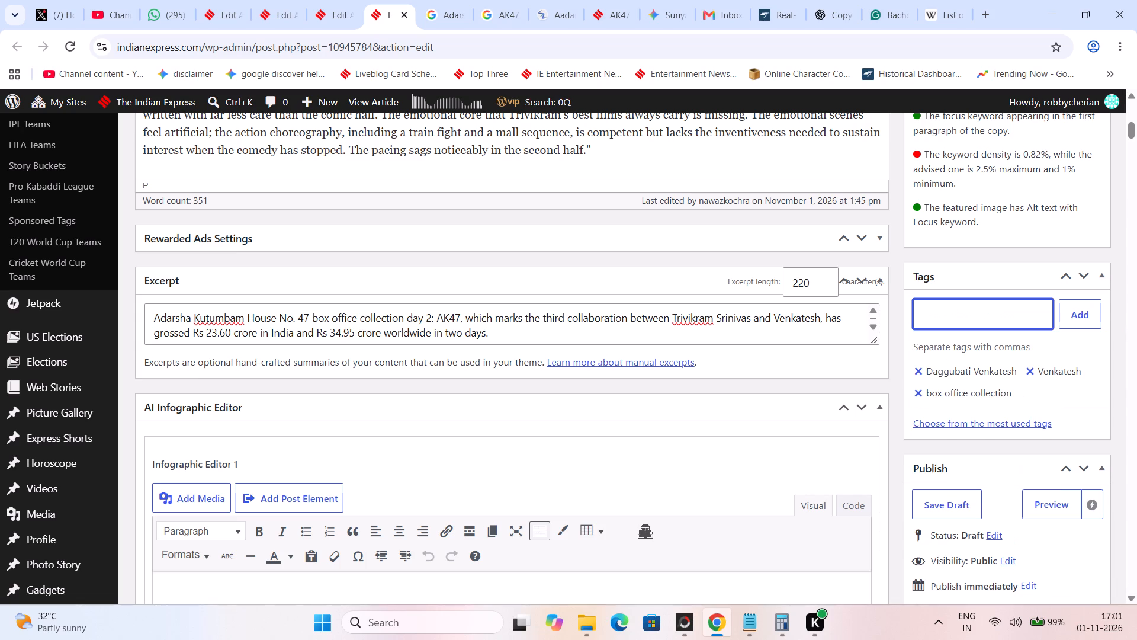
Replace "starre" with "movie" in the featured image's alt text.
{"action": "left_click", "coordinate": [1136, 399]}
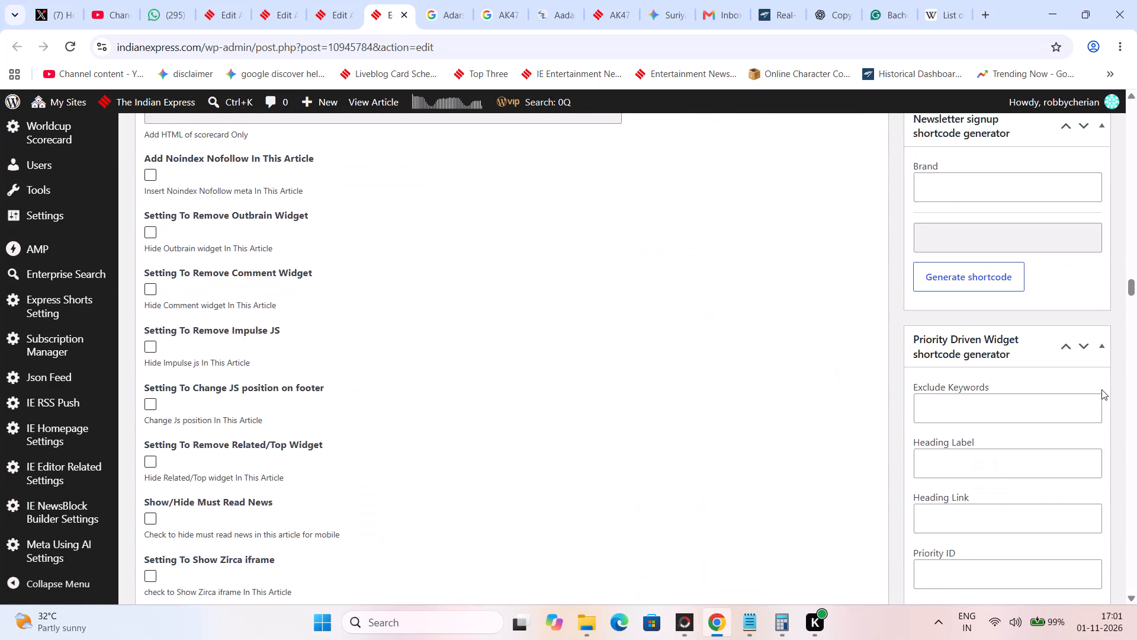
{"action": "scroll", "coordinate": [1101, 389], "scroll_direction": "up", "scroll_amount": 6}
{"action": "left_click", "coordinate": [1014, 392]}
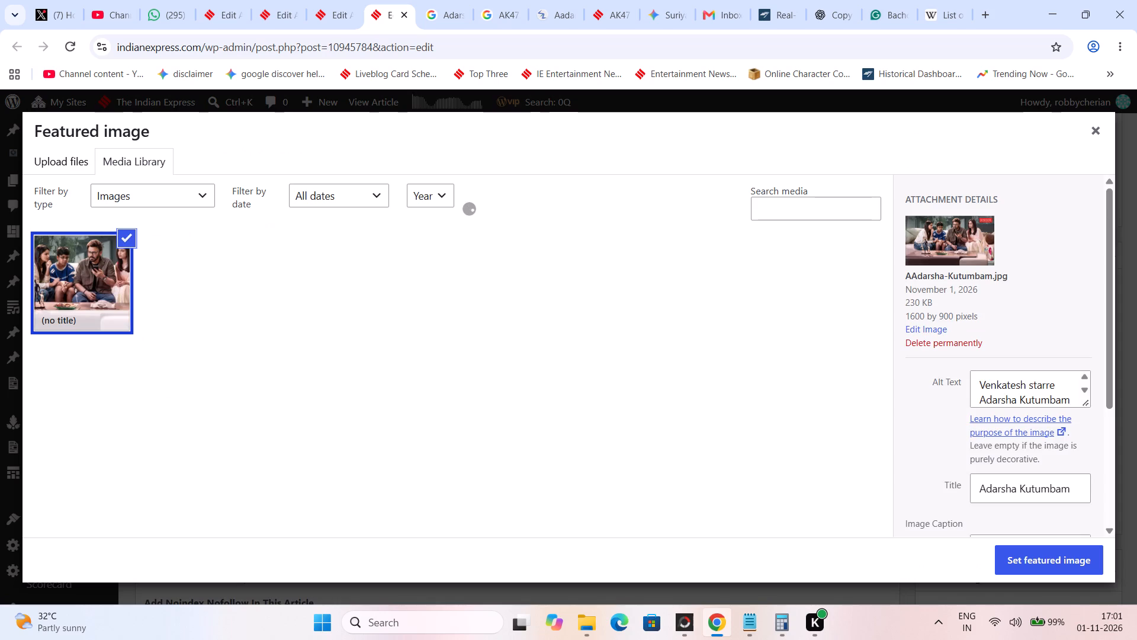
{"action": "scroll", "coordinate": [1043, 389], "scroll_direction": "down", "scroll_amount": 6}
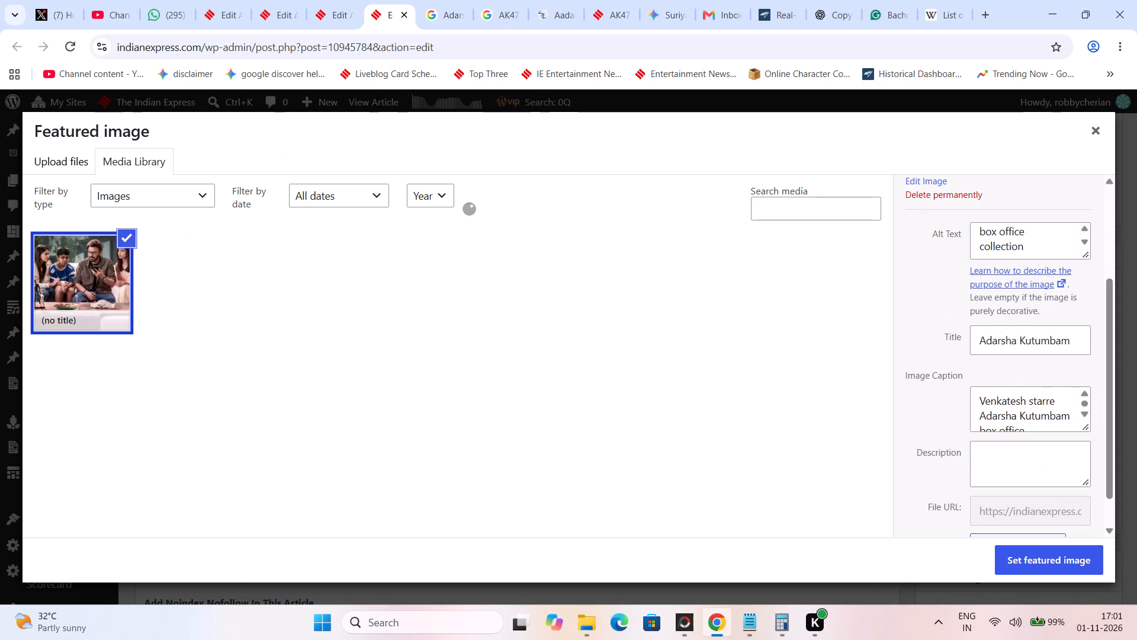
{"action": "scroll", "coordinate": [1038, 377], "scroll_direction": "up", "scroll_amount": 5}
{"action": "left_click_drag", "start_coordinate": [1029, 382], "coordinate": [1054, 382]}
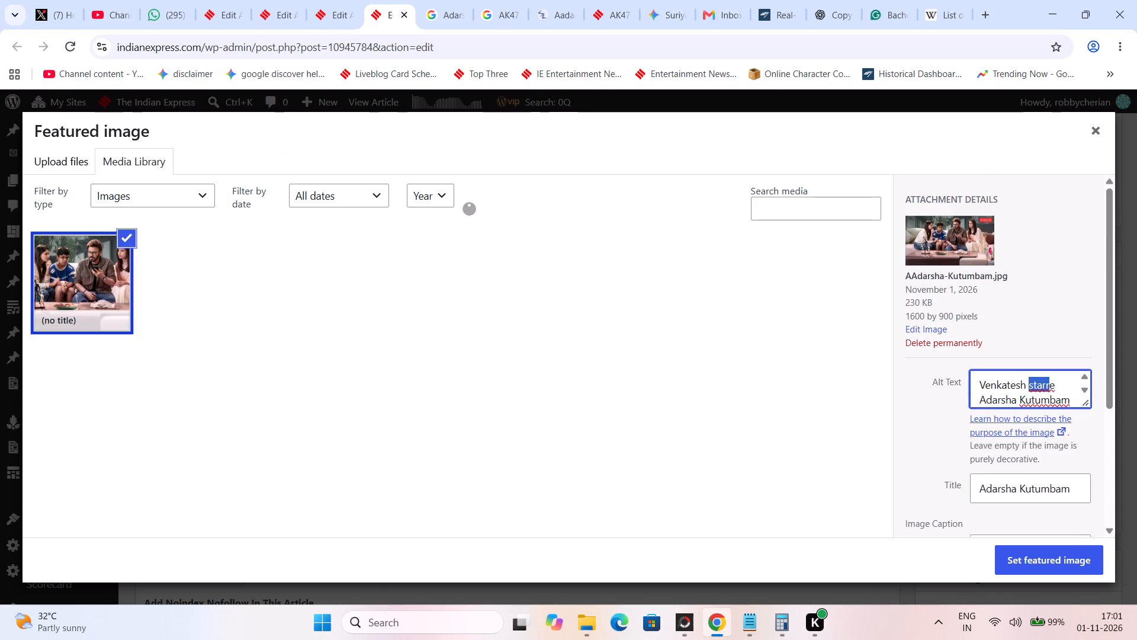
{"action": "left_click_drag", "start_coordinate": [1054, 382], "coordinate": [1055, 382]}
{"action": "type", "text": "movie"}
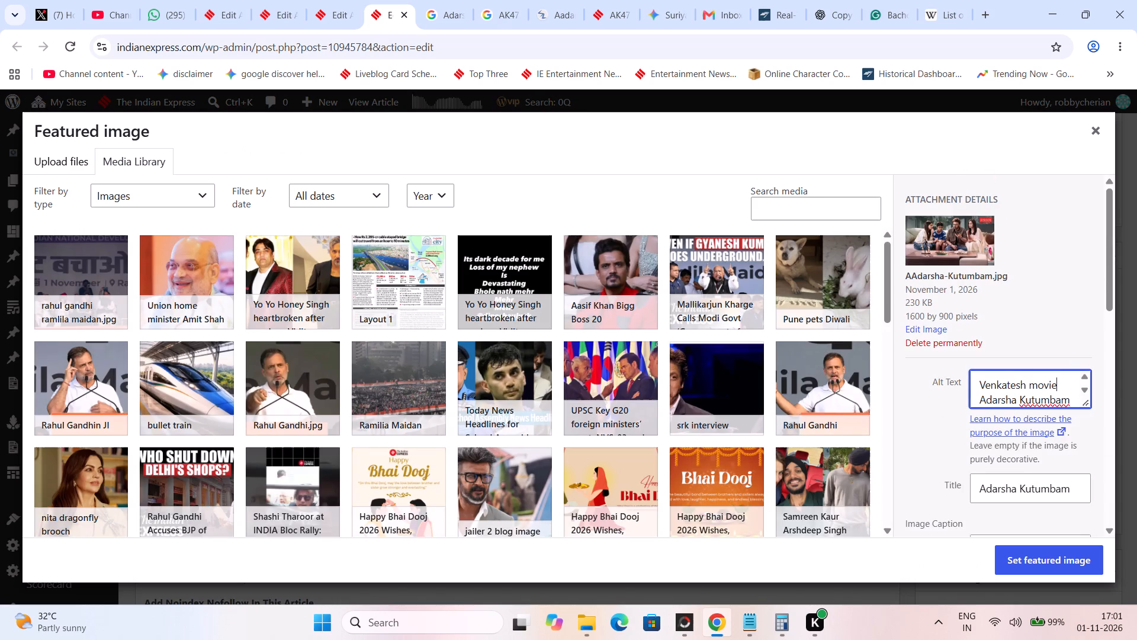
Replace "Adarsha Kutumbam" with "AK47" in the alt text, so it reads "Venkatesh movie AK47 box office collection".
{"action": "key", "text": "Down"}
{"action": "key", "text": "Down"}
{"action": "key", "text": "Down"}
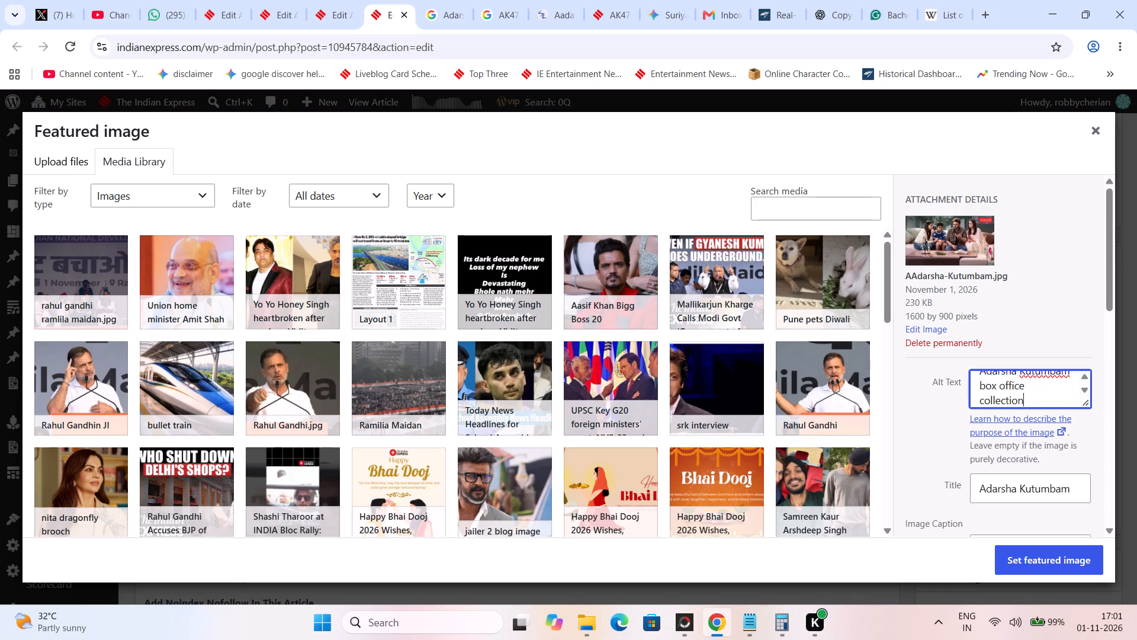
{"action": "scroll", "coordinate": [1054, 379], "scroll_direction": "up", "scroll_amount": 1}
{"action": "left_click", "coordinate": [1068, 396]}
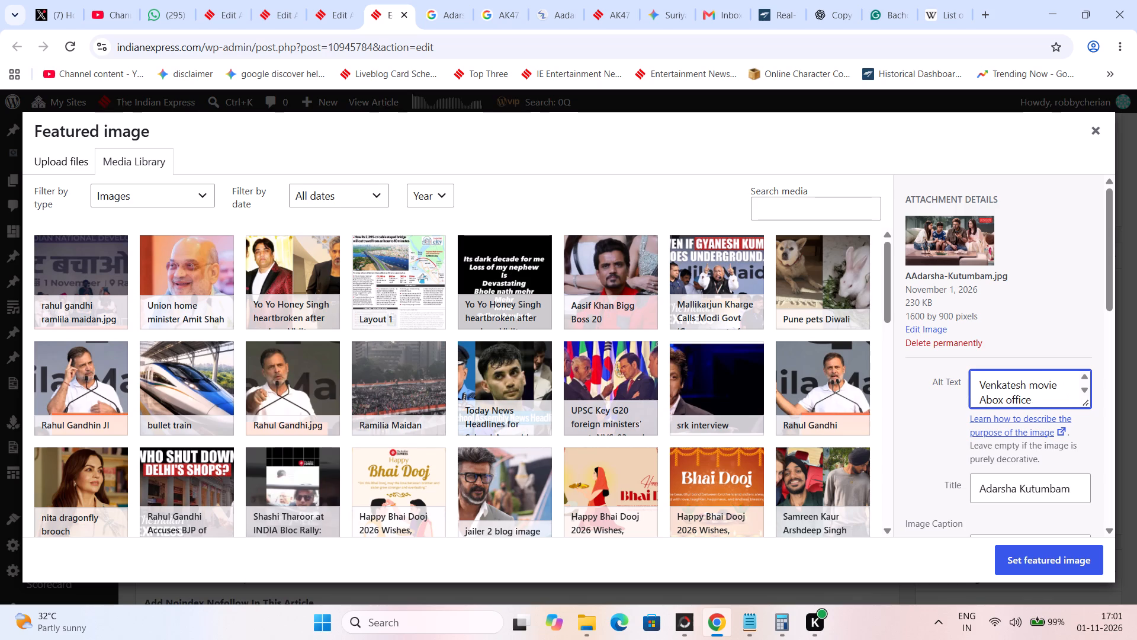
{"action": "type", "text": "K47"}
{"action": "key", "text": "space"}
Enlarge the featured image's caption box to read the whole caption.
{"action": "scroll", "coordinate": [998, 399], "scroll_direction": "down", "scroll_amount": 2}
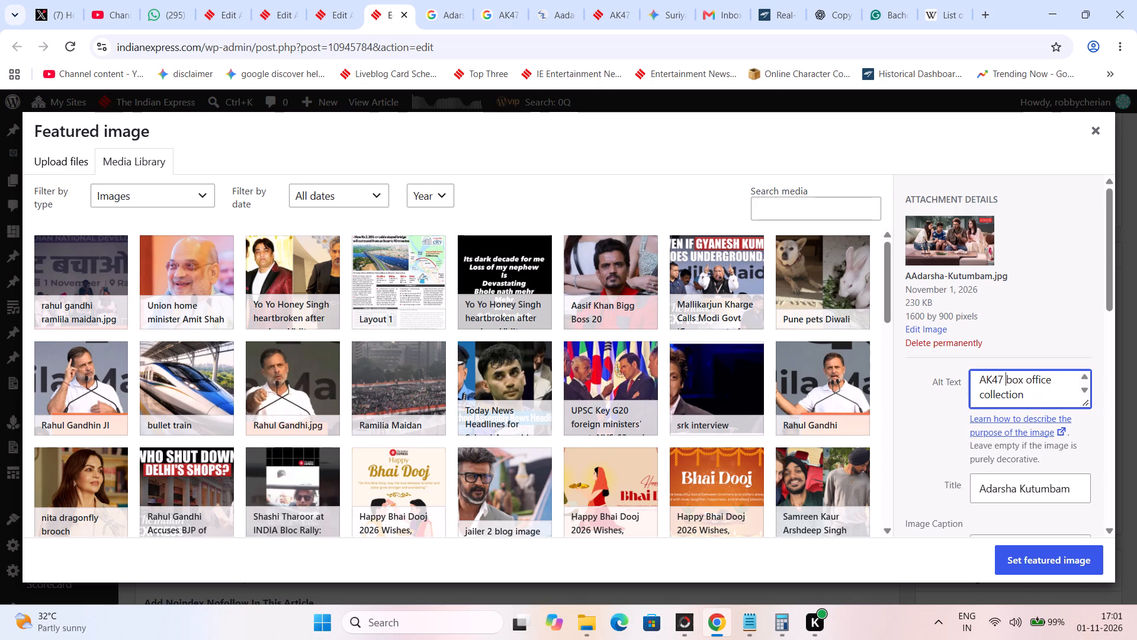
{"action": "scroll", "coordinate": [1121, 413], "scroll_direction": "down", "scroll_amount": 3}
{"action": "scroll", "coordinate": [990, 424], "scroll_direction": "down", "scroll_amount": 4}
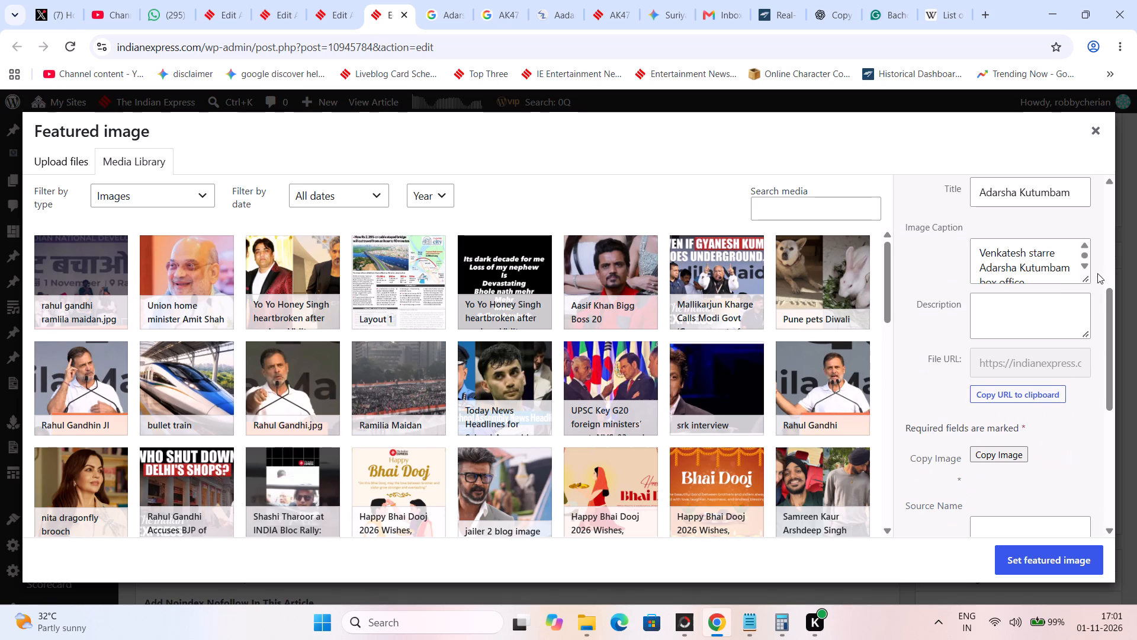
{"action": "left_click_drag", "start_coordinate": [1086, 276], "coordinate": [1091, 395]}
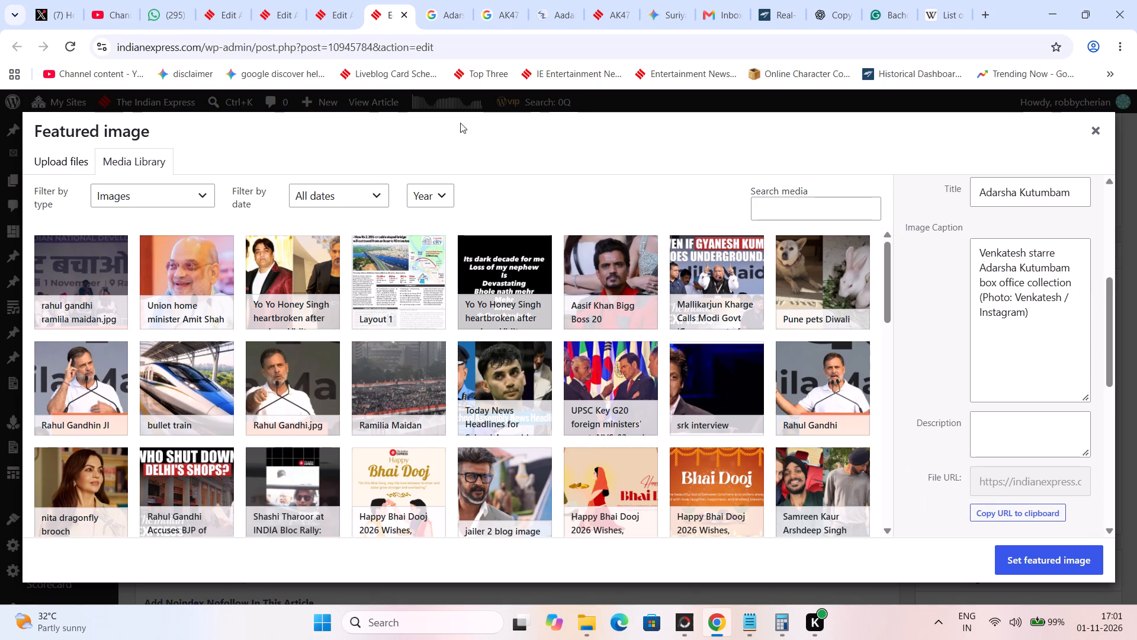
Check the film title's spelling in the Google search by following the suggested "Aadarsha Kutumbam House No. 47" and viewing all results.
{"action": "left_click", "coordinate": [436, 0]}
{"action": "scroll", "coordinate": [271, 286], "scroll_direction": "up", "scroll_amount": 18}
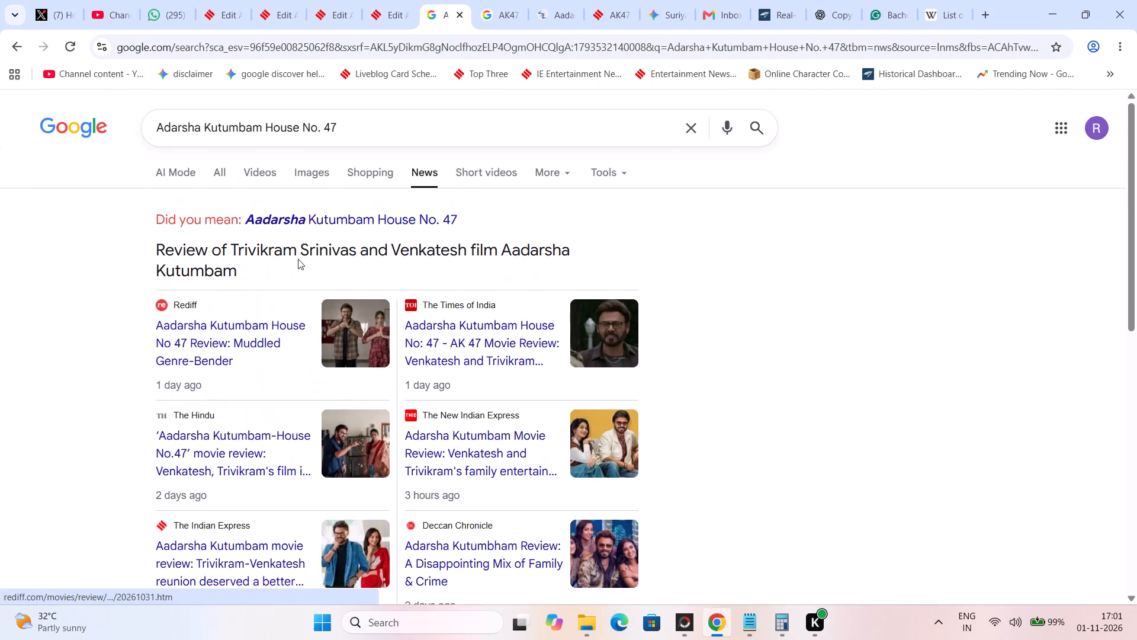
{"action": "left_click", "coordinate": [336, 216]}
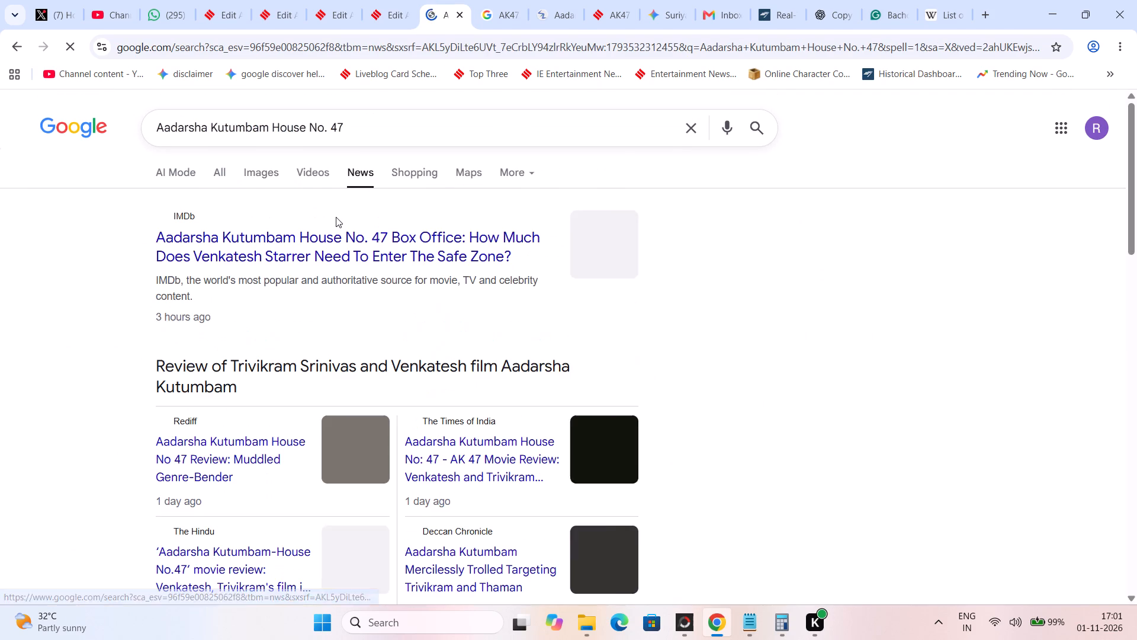
{"action": "left_click", "coordinate": [221, 181]}
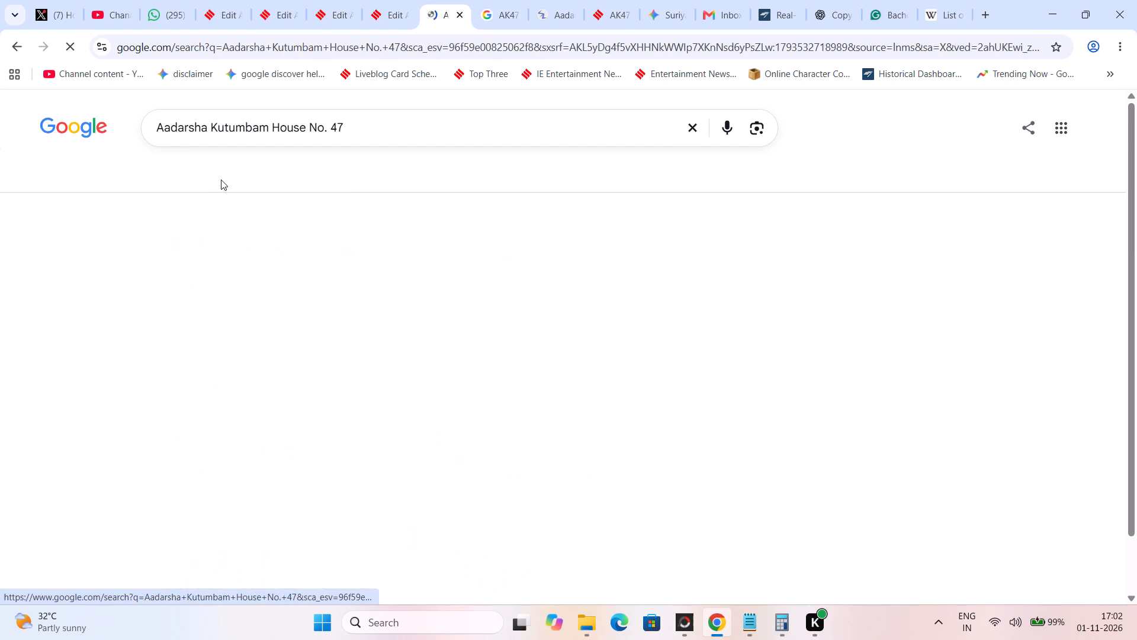
Copy the film title "Aadarsha Kutumbam House No: 47" from the IMDb full cast and crew search result.
{"action": "scroll", "coordinate": [271, 239], "scroll_direction": "down", "scroll_amount": 4}
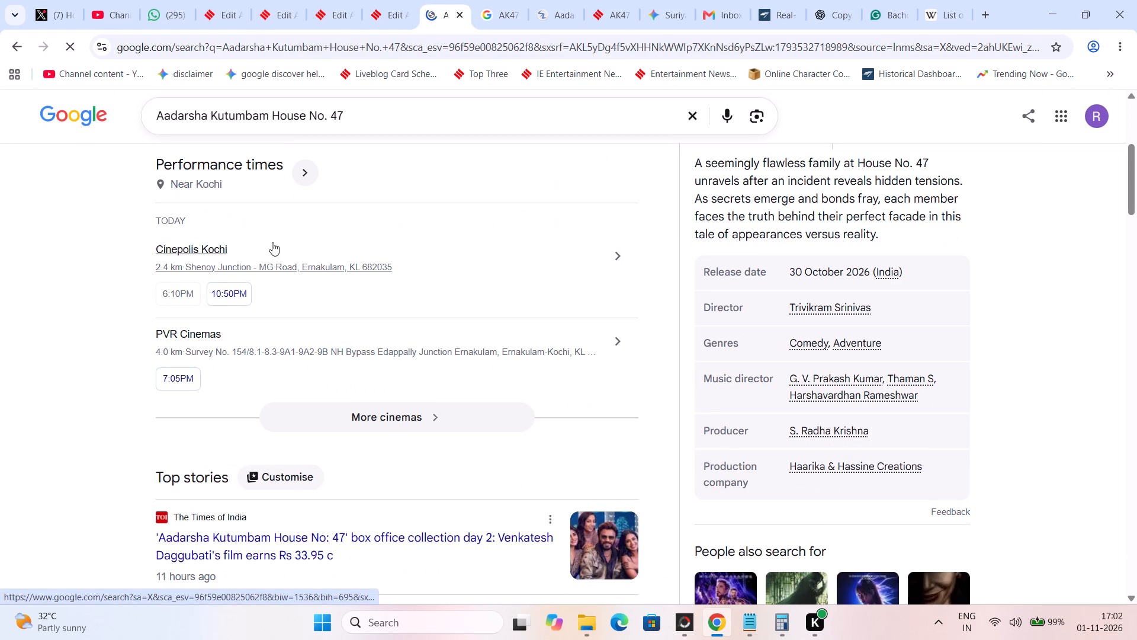
{"action": "scroll", "coordinate": [272, 242], "scroll_direction": "up", "scroll_amount": 5}
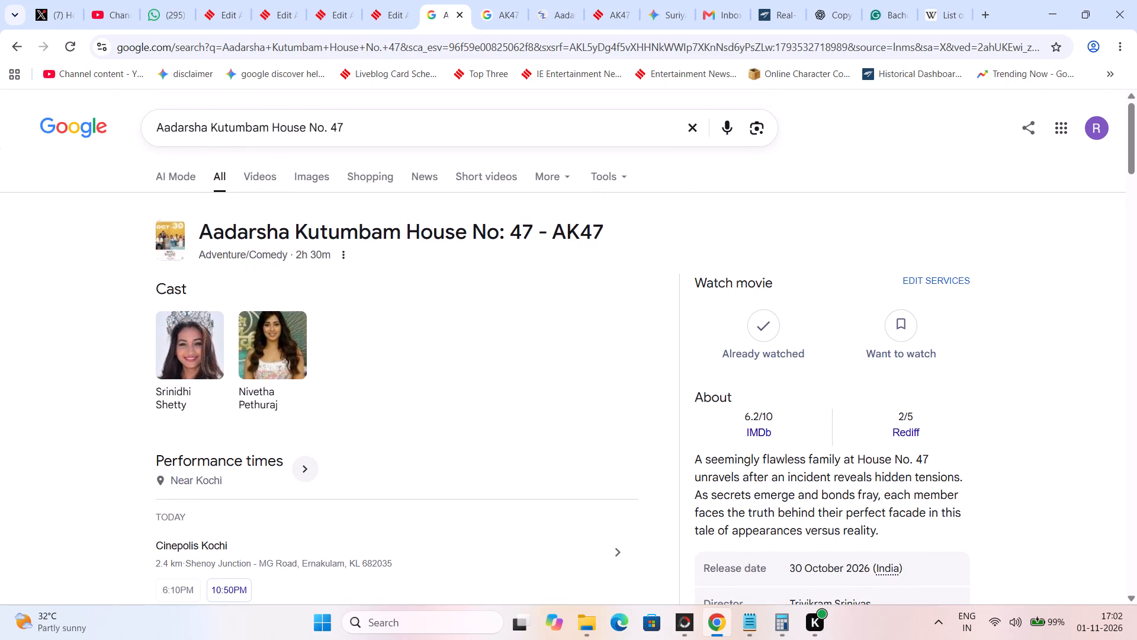
{"action": "left_click_drag", "start_coordinate": [204, 231], "coordinate": [529, 232]}
{"action": "scroll", "coordinate": [505, 242], "scroll_direction": "down", "scroll_amount": 9}
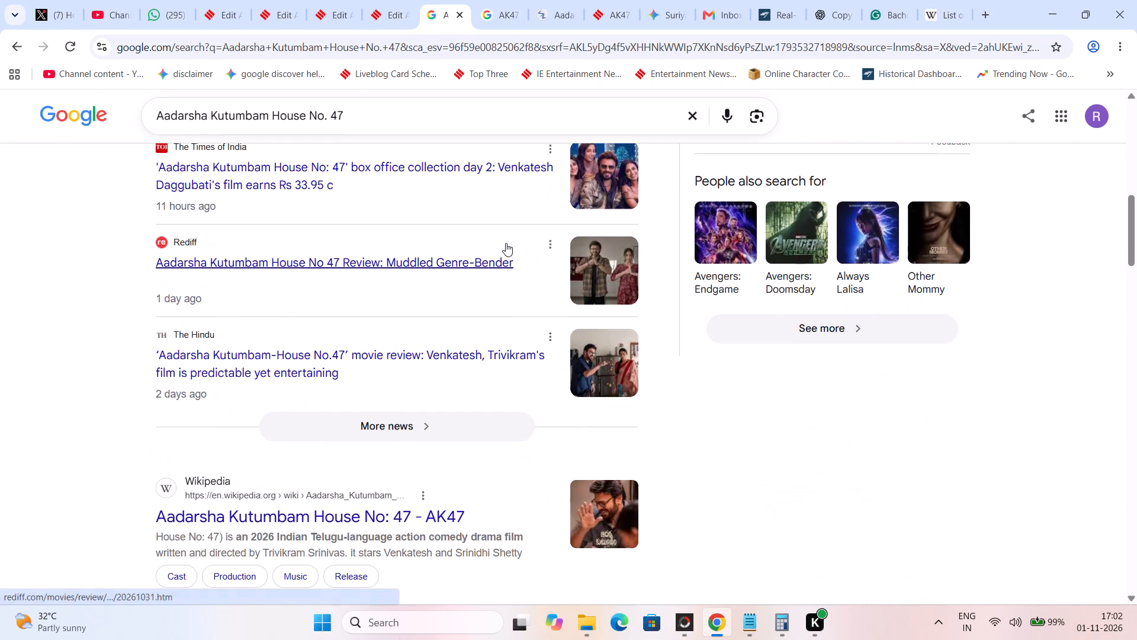
{"action": "scroll", "coordinate": [506, 243], "scroll_direction": "down", "scroll_amount": 8}
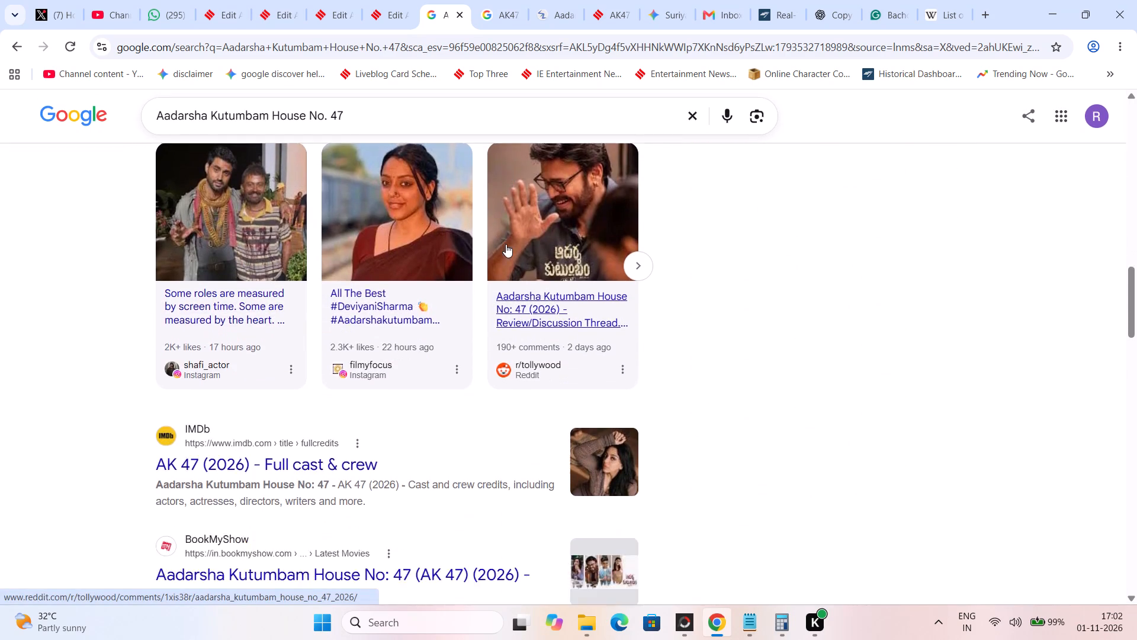
{"action": "left_click_drag", "start_coordinate": [328, 408], "coordinate": [155, 398]}
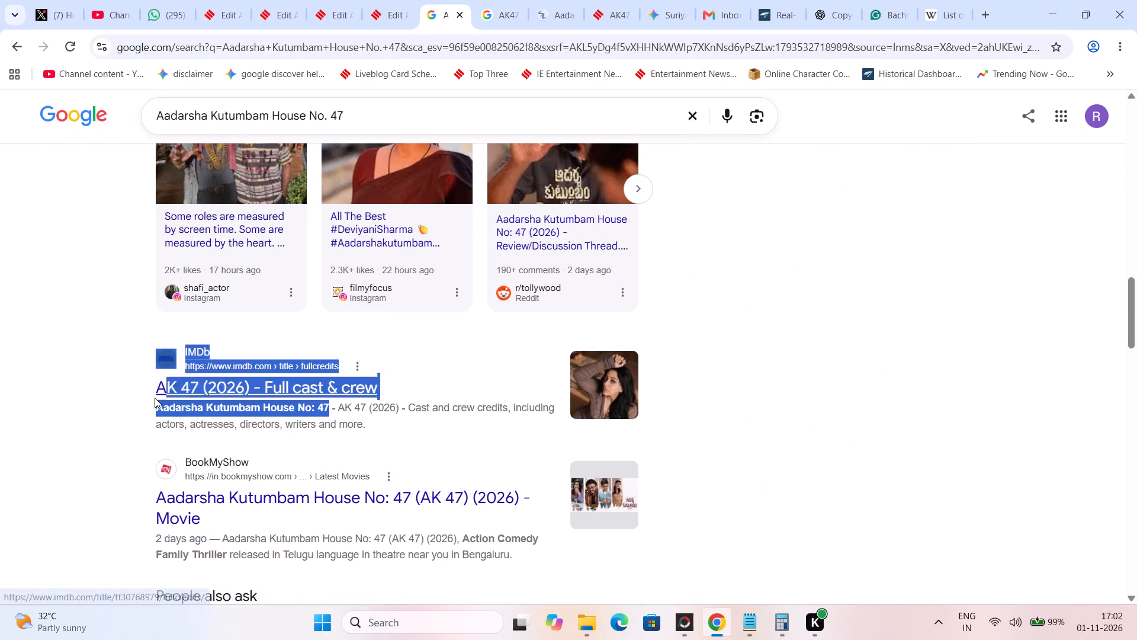
{"action": "left_click_drag", "start_coordinate": [155, 398], "coordinate": [151, 403]}
{"action": "key", "text": "ctrl+c"}
Examine the remaining Google results to compare how other sources write the film's title.
{"action": "scroll", "coordinate": [179, 409], "scroll_direction": "down", "scroll_amount": 3}
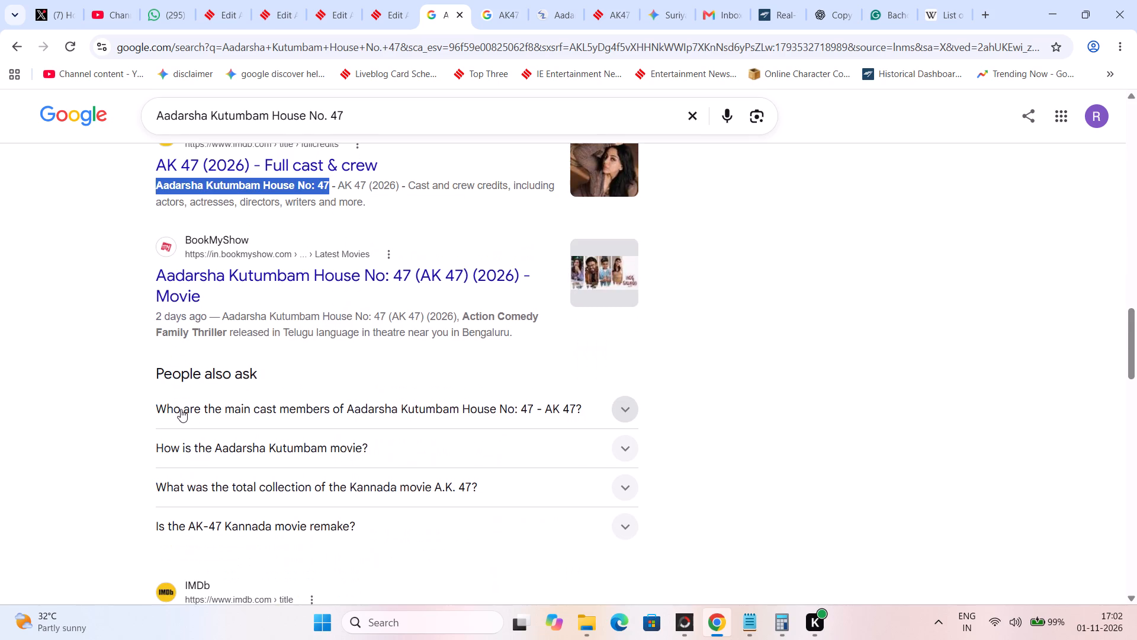
{"action": "scroll", "coordinate": [181, 409], "scroll_direction": "down", "scroll_amount": 4}
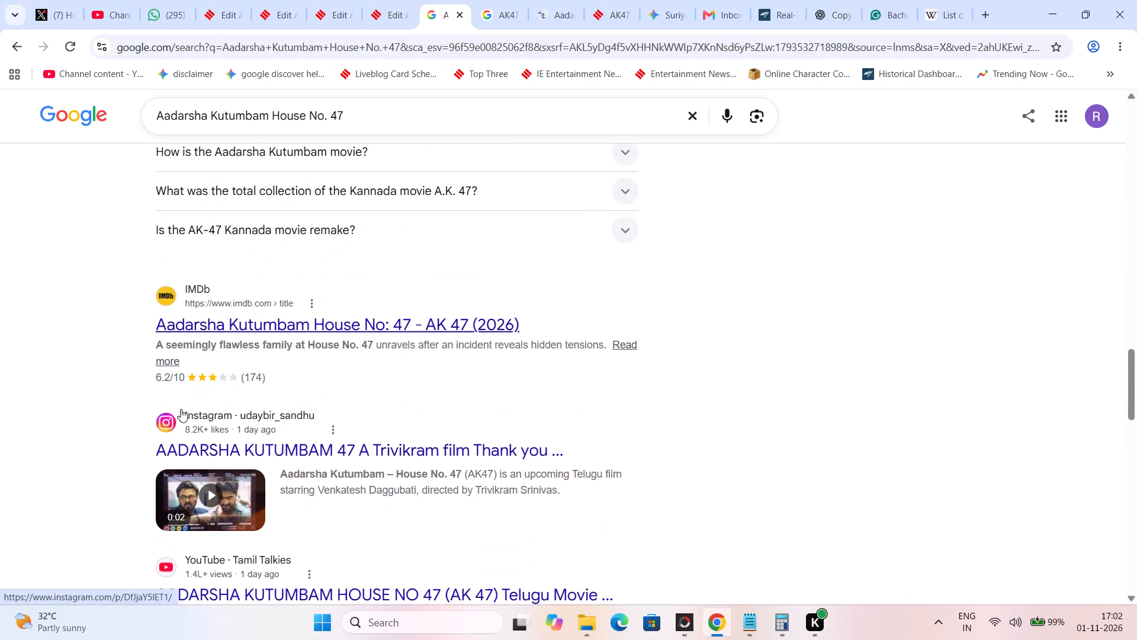
{"action": "scroll", "coordinate": [181, 409], "scroll_direction": "down", "scroll_amount": 11}
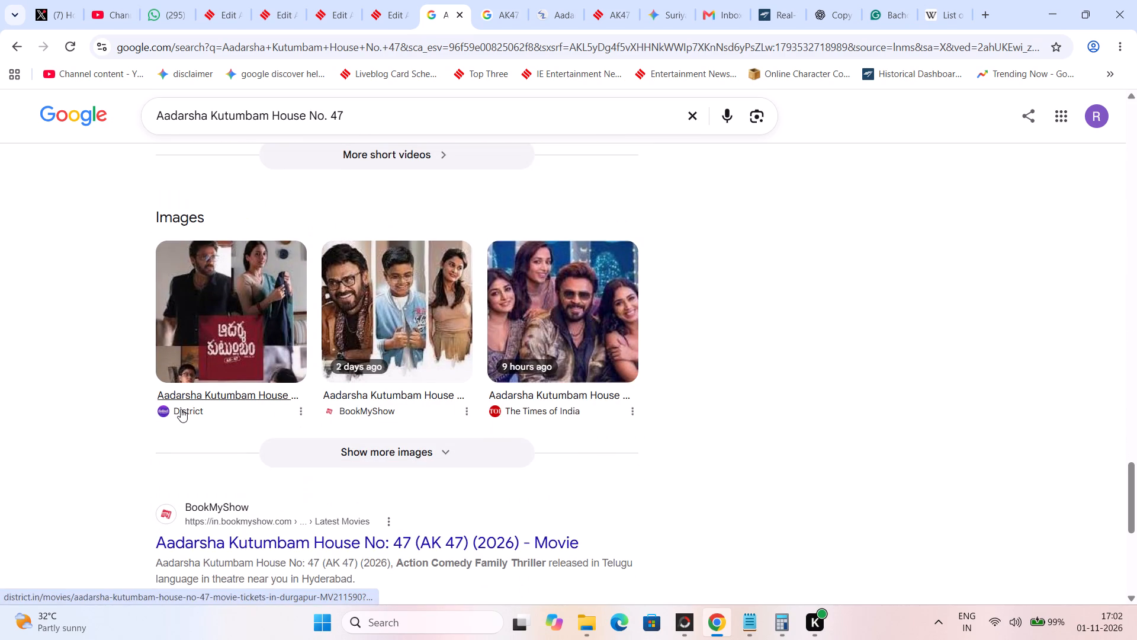
{"action": "scroll", "coordinate": [181, 409], "scroll_direction": "down", "scroll_amount": 4}
Replace the featured image's caption text before the photo credit with "Aadarsha Kutumbam House No: 47 is picking up pace at the box office.".
{"action": "left_click", "coordinate": [393, 0]}
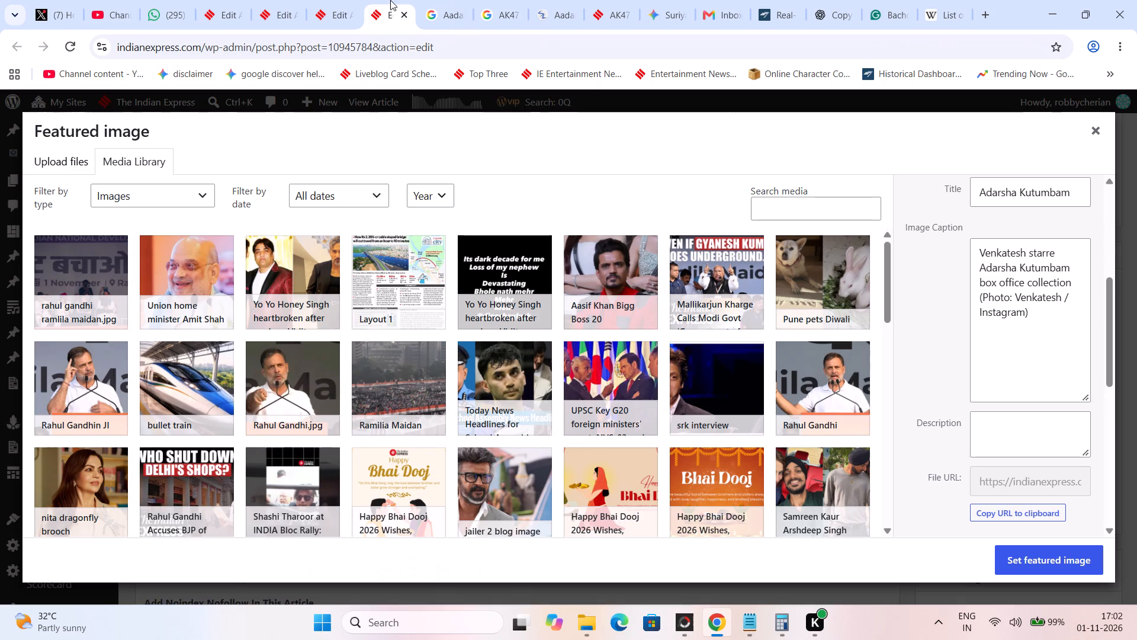
{"action": "left_click_drag", "start_coordinate": [1068, 283], "coordinate": [917, 240]}
{"action": "key", "text": "ctrl+v"}
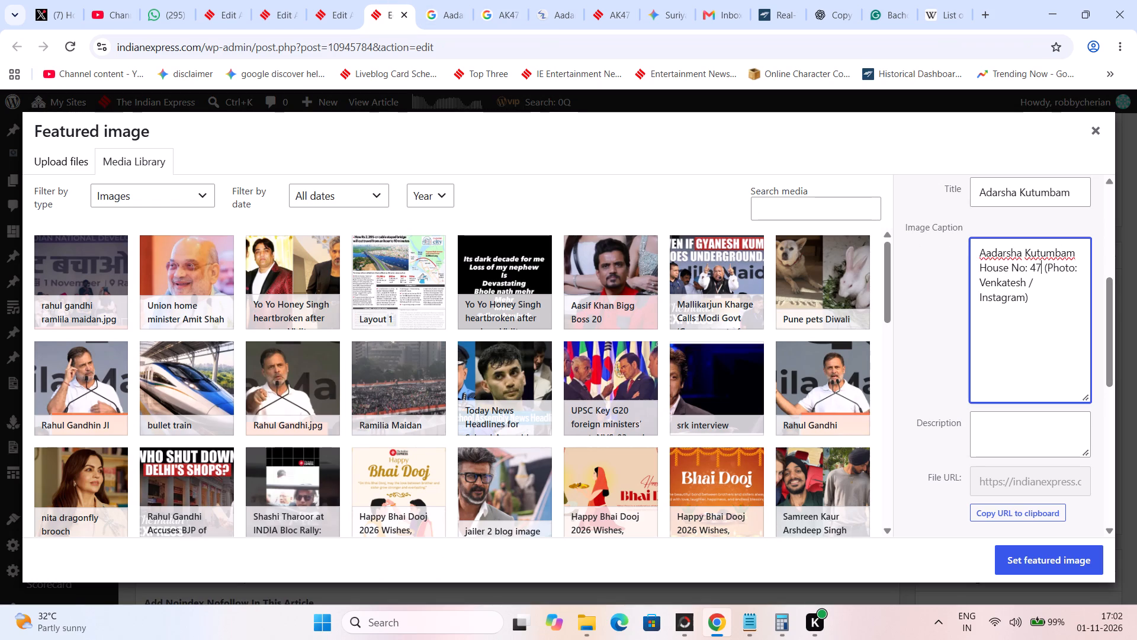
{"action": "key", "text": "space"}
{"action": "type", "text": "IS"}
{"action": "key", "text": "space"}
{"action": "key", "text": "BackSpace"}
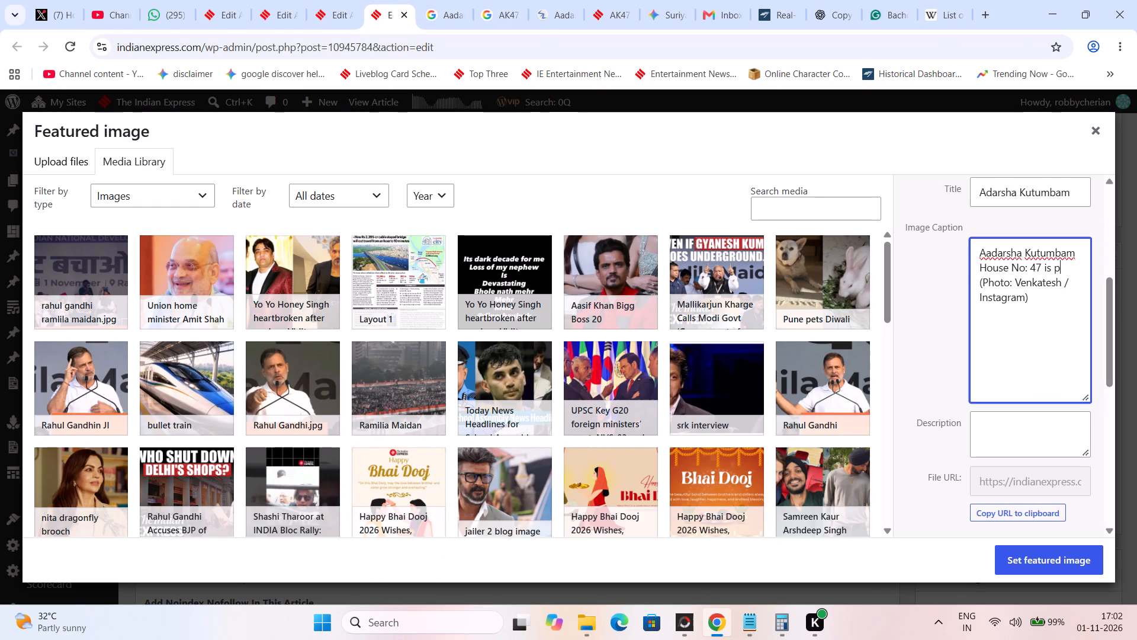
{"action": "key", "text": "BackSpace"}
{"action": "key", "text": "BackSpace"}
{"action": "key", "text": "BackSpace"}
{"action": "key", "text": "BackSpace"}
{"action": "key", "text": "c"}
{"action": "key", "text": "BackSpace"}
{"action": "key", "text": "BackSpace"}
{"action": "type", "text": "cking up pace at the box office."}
Remove the space before the slash in the caption's photo credit.
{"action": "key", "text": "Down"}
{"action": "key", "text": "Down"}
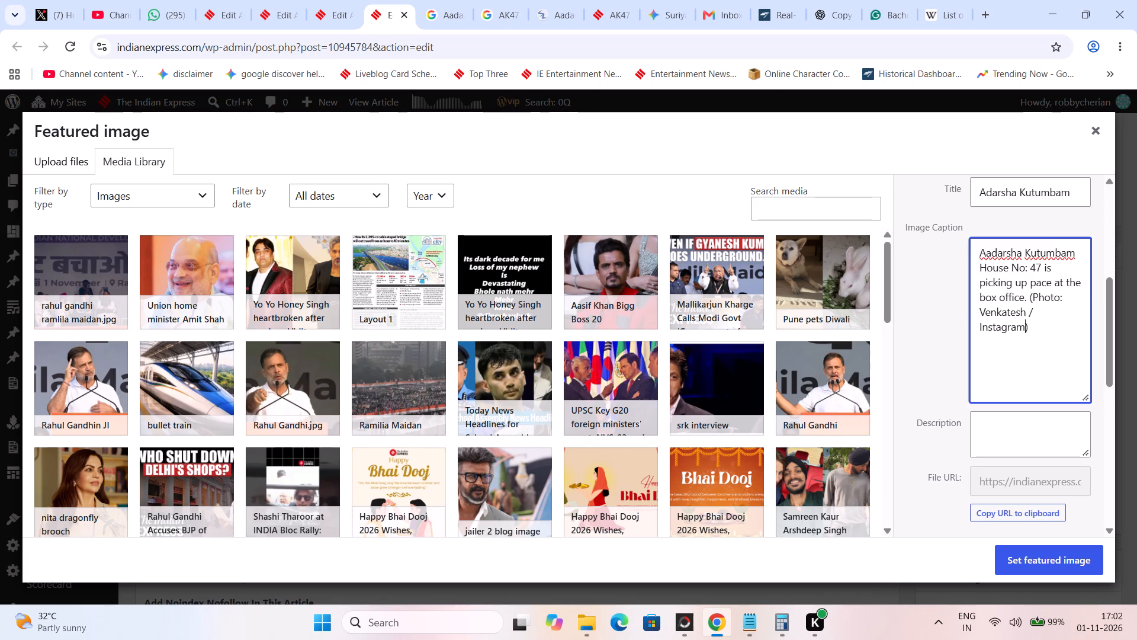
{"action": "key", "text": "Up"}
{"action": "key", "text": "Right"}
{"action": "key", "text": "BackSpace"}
Start the caption with "Venkatesh-starrer" before the film title and apply the featured image to the article.
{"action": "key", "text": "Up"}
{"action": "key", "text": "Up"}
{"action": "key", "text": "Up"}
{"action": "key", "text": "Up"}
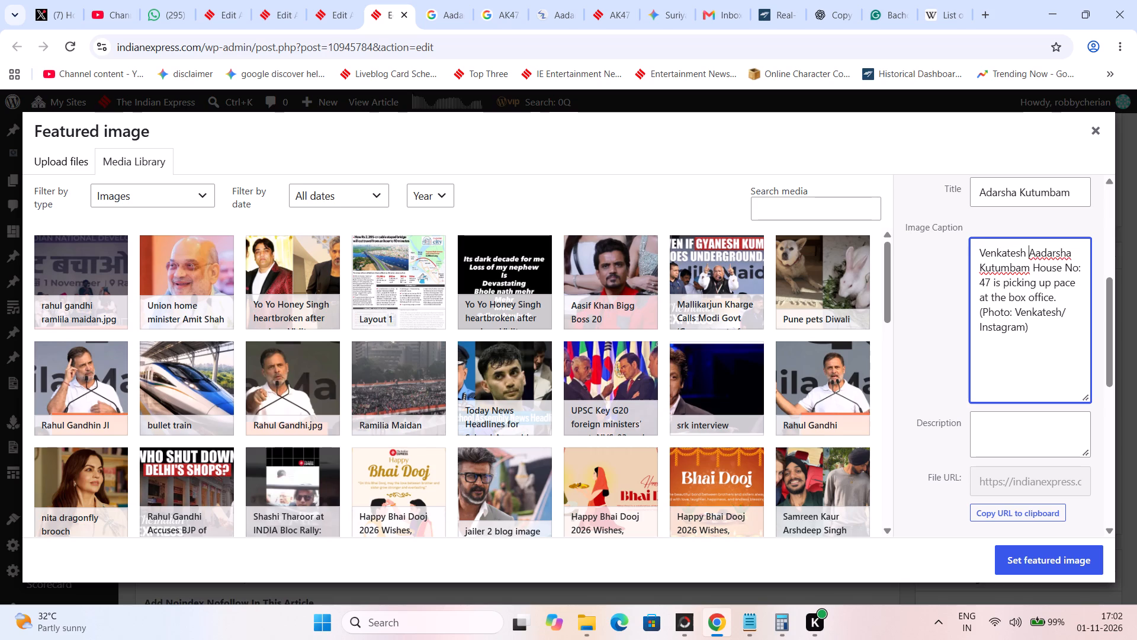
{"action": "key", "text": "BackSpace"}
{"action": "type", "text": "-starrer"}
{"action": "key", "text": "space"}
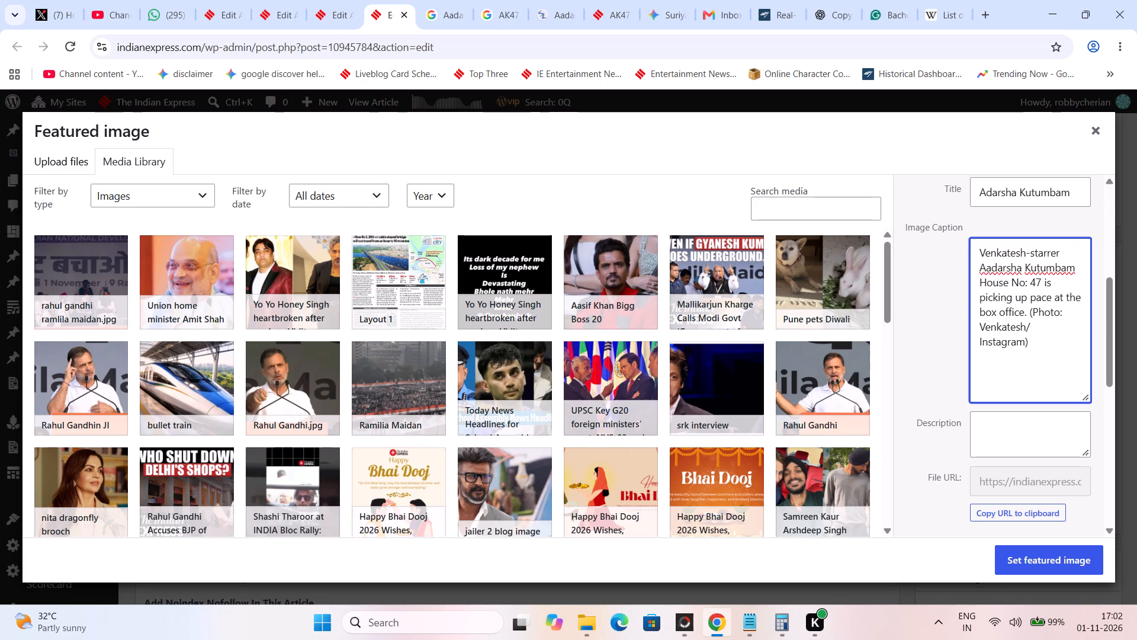
{"action": "left_click", "coordinate": [1062, 551]}
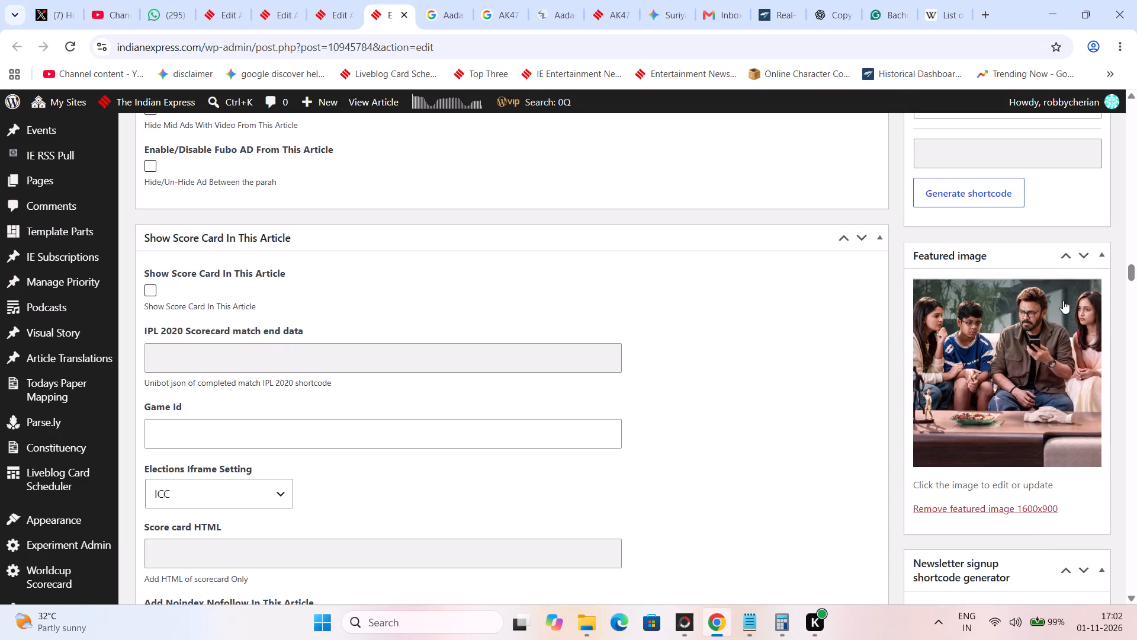
Replace the bold film title opening the article's first paragraph with the copied "Aadarsha Kutumbam House No: 47".
{"action": "left_click_drag", "start_coordinate": [1135, 270], "coordinate": [1136, 84]}
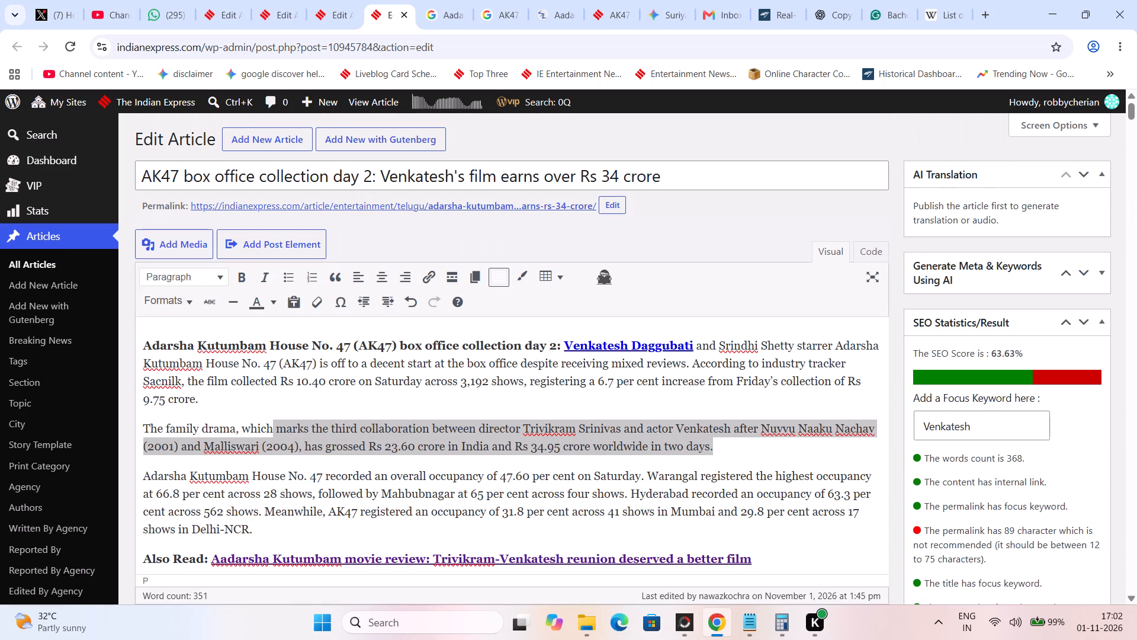
{"action": "left_click_drag", "start_coordinate": [262, 333], "coordinate": [143, 332]}
{"action": "left_click_drag", "start_coordinate": [350, 342], "coordinate": [181, 342]}
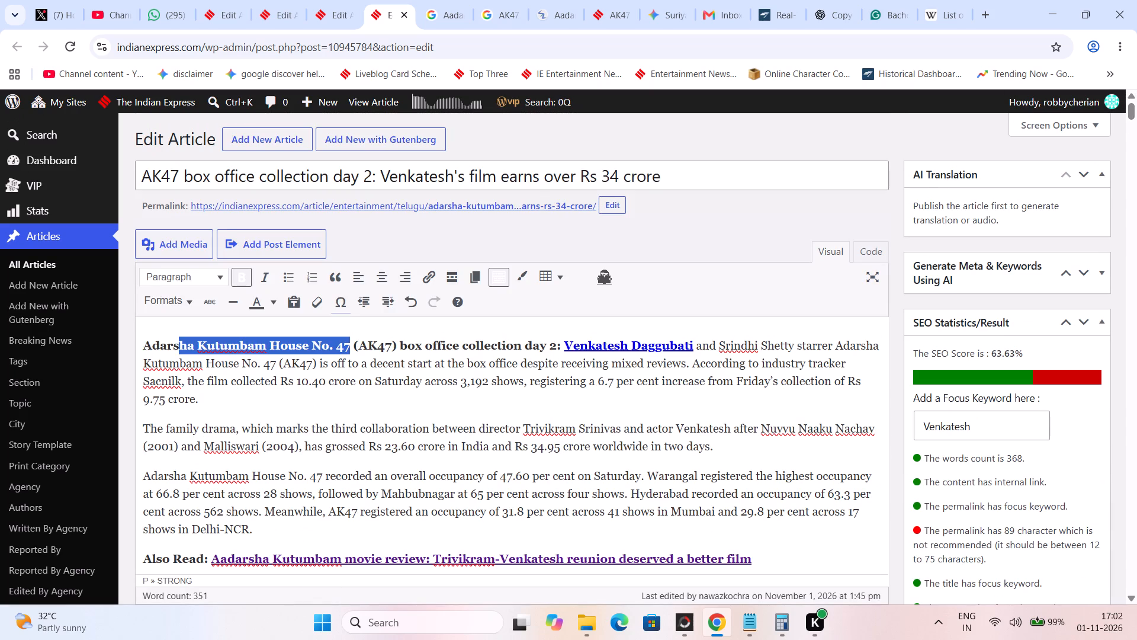
{"action": "left_click_drag", "start_coordinate": [181, 342], "coordinate": [138, 342]}
{"action": "right_click", "coordinate": [198, 342]}
{"action": "left_click", "coordinate": [254, 357]}
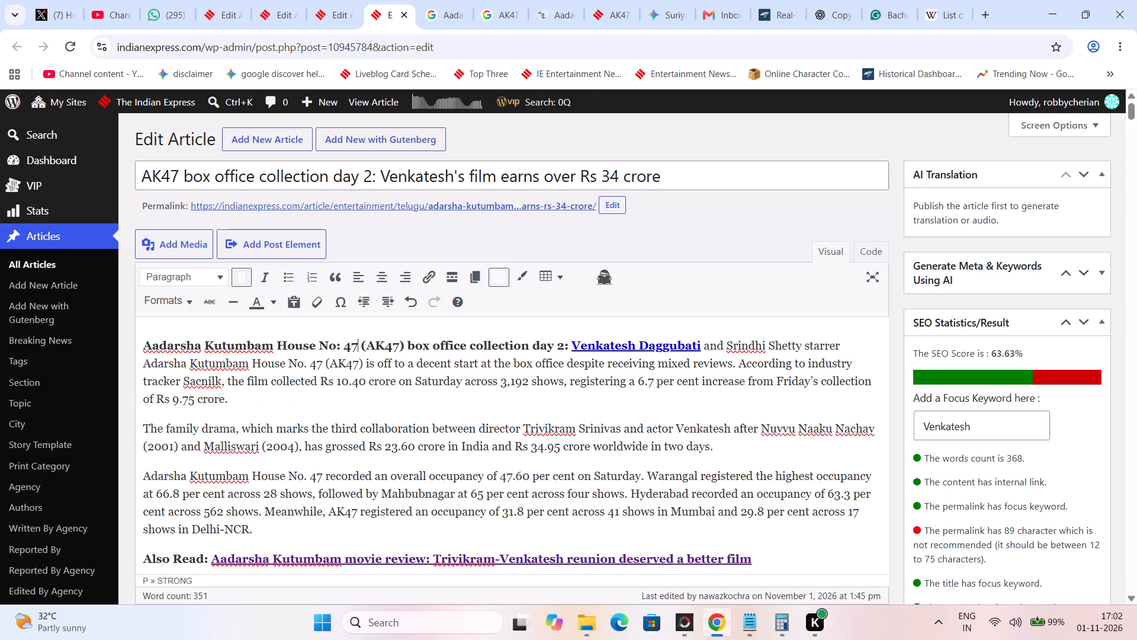
Copy "Aadarsha Kutumbam House No: 47" from the article's bold opening and paste it over the film title before "is off to a decent start".
{"action": "left_click_drag", "start_coordinate": [356, 343], "coordinate": [115, 341]}
{"action": "key", "text": "ctrl+c"}
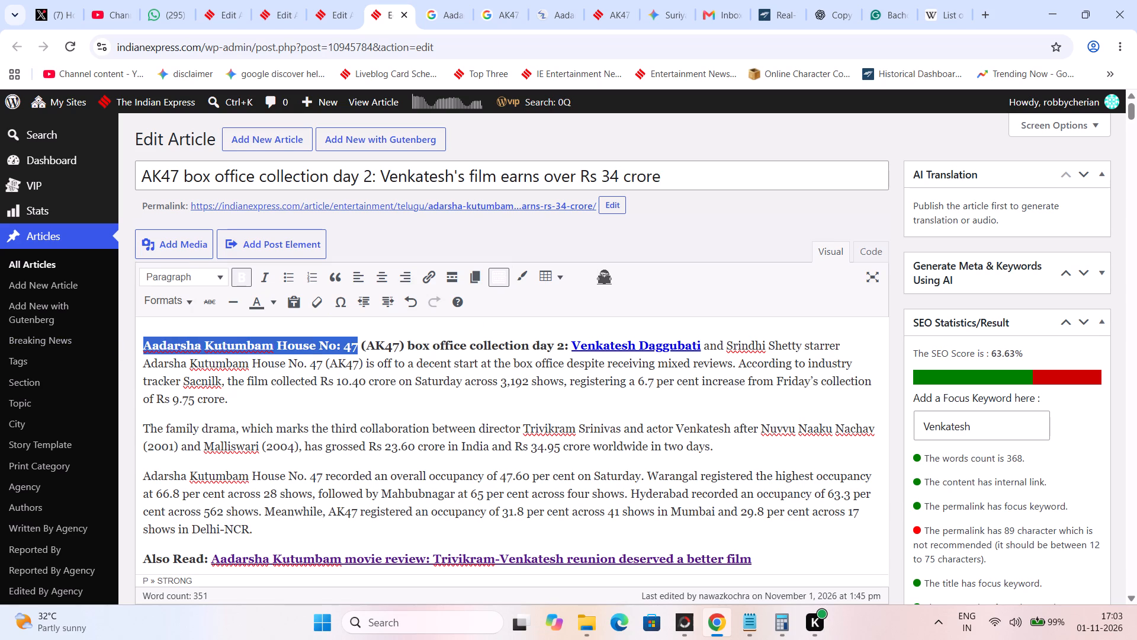
{"action": "left_click_drag", "start_coordinate": [320, 364], "coordinate": [136, 366]}
{"action": "right_click", "coordinate": [181, 366]}
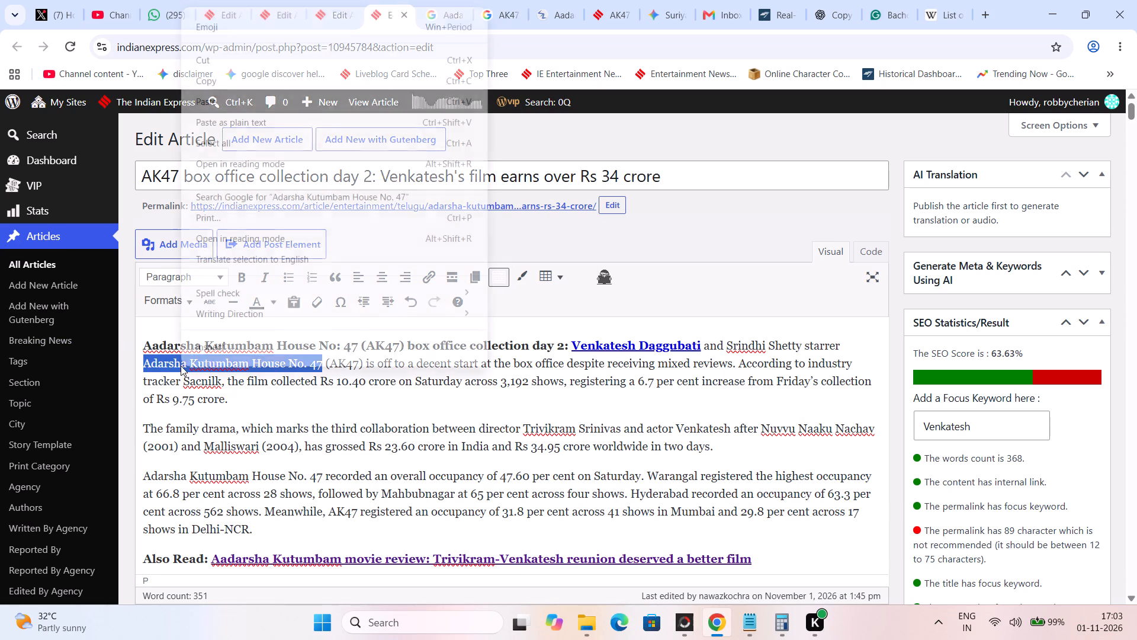
{"action": "left_click", "coordinate": [275, 120]}
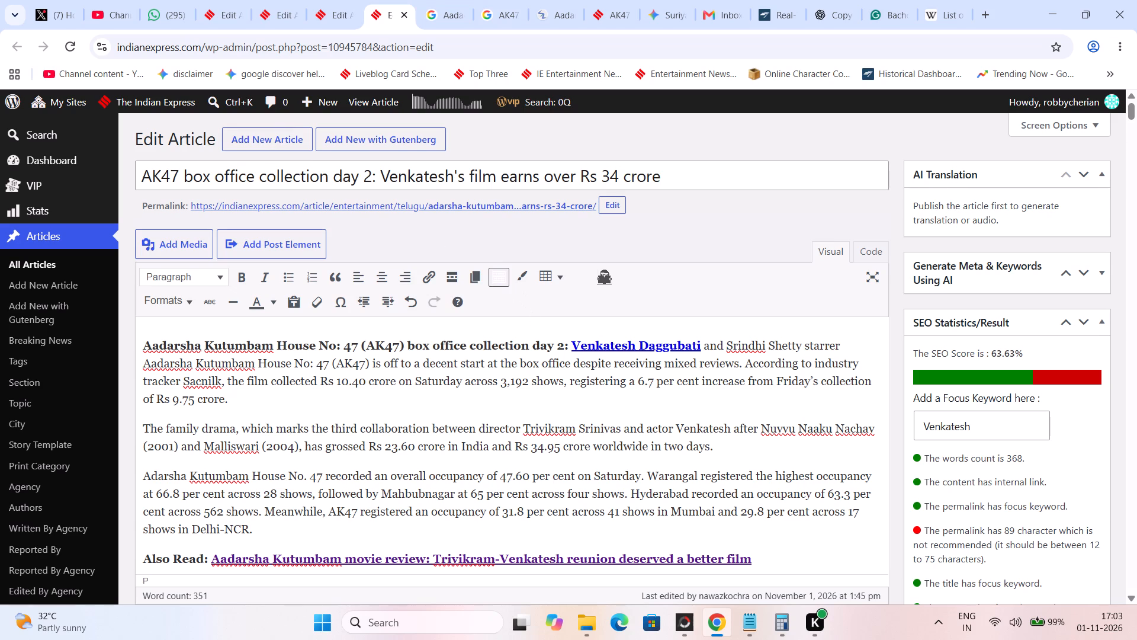
Replace the film title at the start of the occupancy paragraph with the copied "Aadarsha Kutumbam House No: 47".
{"action": "scroll", "coordinate": [534, 319], "scroll_direction": "down", "scroll_amount": 2}
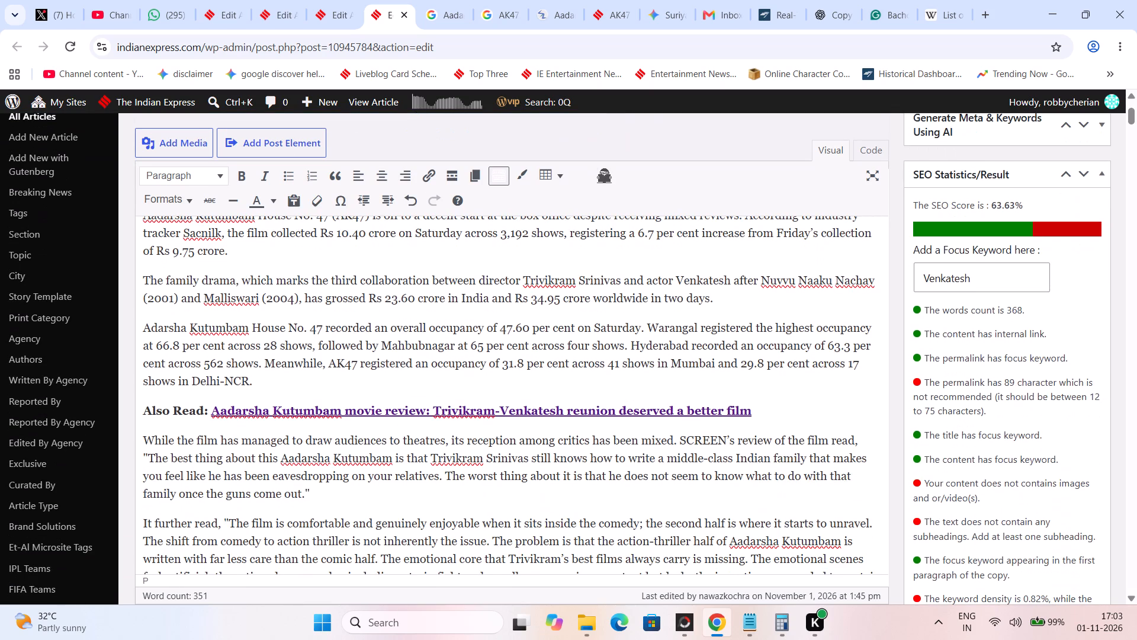
{"action": "left_click_drag", "start_coordinate": [320, 327], "coordinate": [144, 335]}
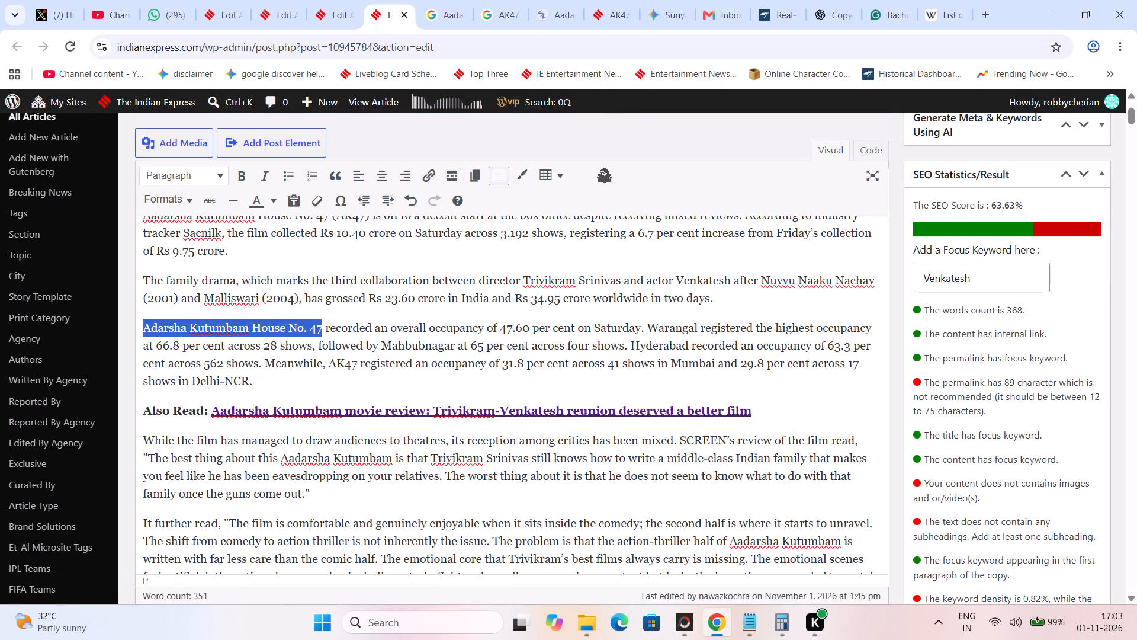
{"action": "left_click_drag", "start_coordinate": [144, 335], "coordinate": [144, 334]}
{"action": "right_click", "coordinate": [252, 332]}
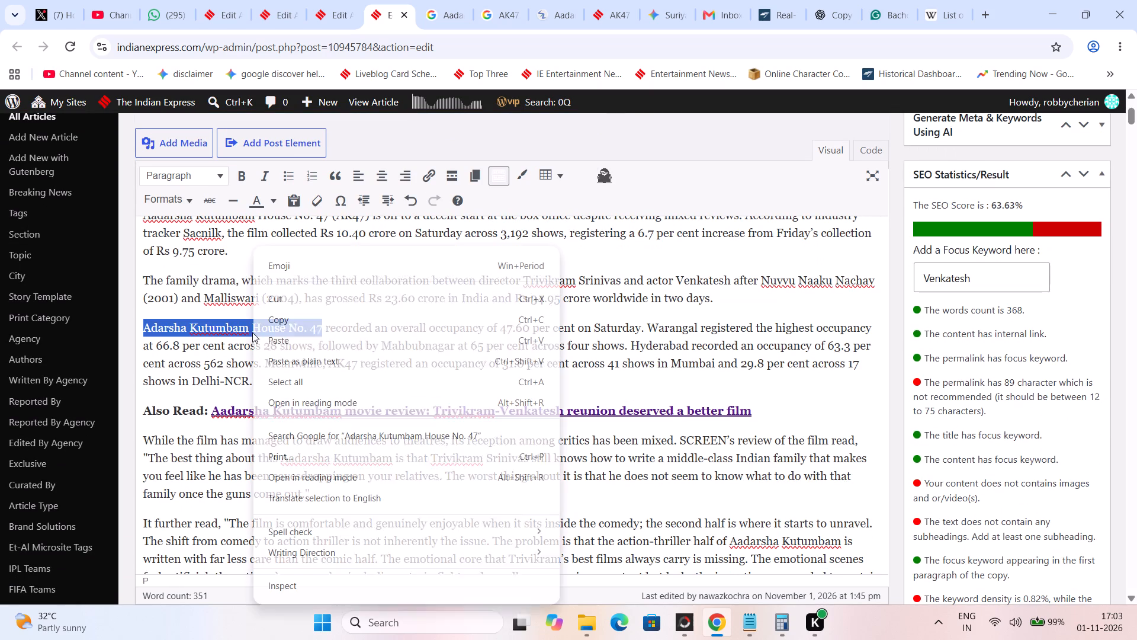
{"action": "left_click", "coordinate": [308, 354]}
Replace the film title at the start of the excerpt with "Aadarsha Kutumbam House No: 47" as plain text.
{"action": "scroll", "coordinate": [308, 354], "scroll_direction": "down", "scroll_amount": 1}
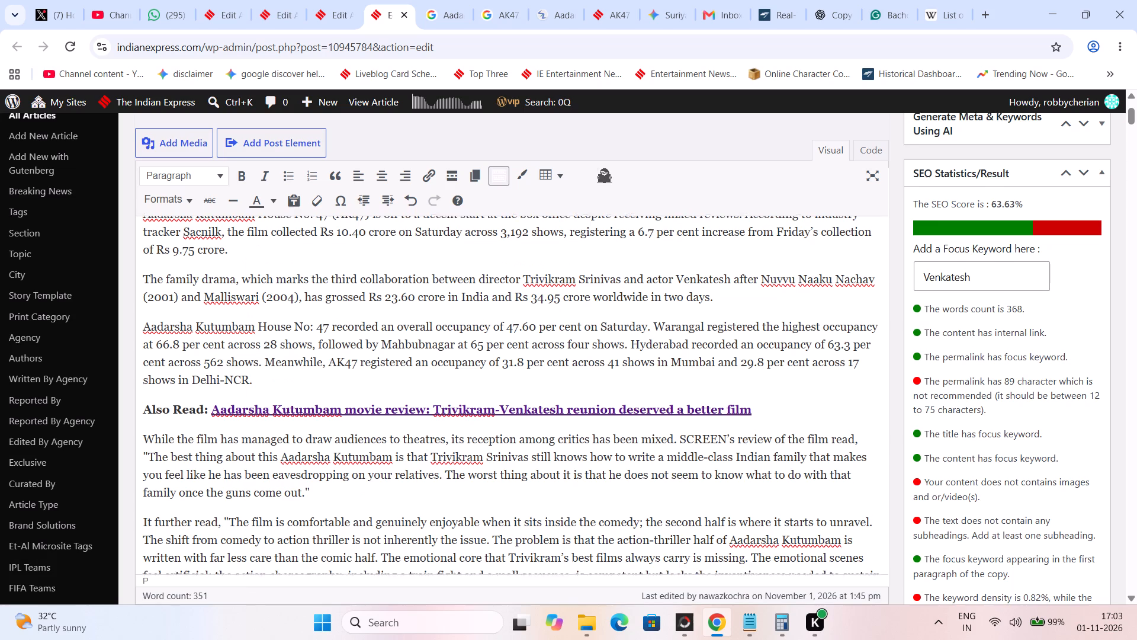
{"action": "scroll", "coordinate": [307, 354], "scroll_direction": "down", "scroll_amount": 3}
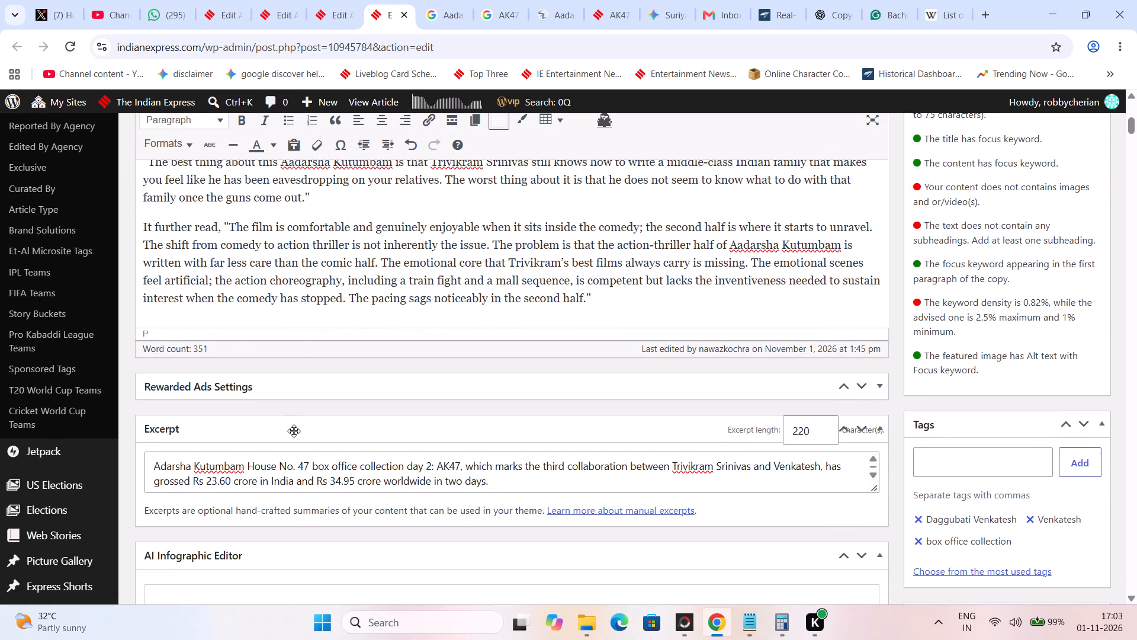
{"action": "left_click_drag", "start_coordinate": [308, 467], "coordinate": [143, 463]}
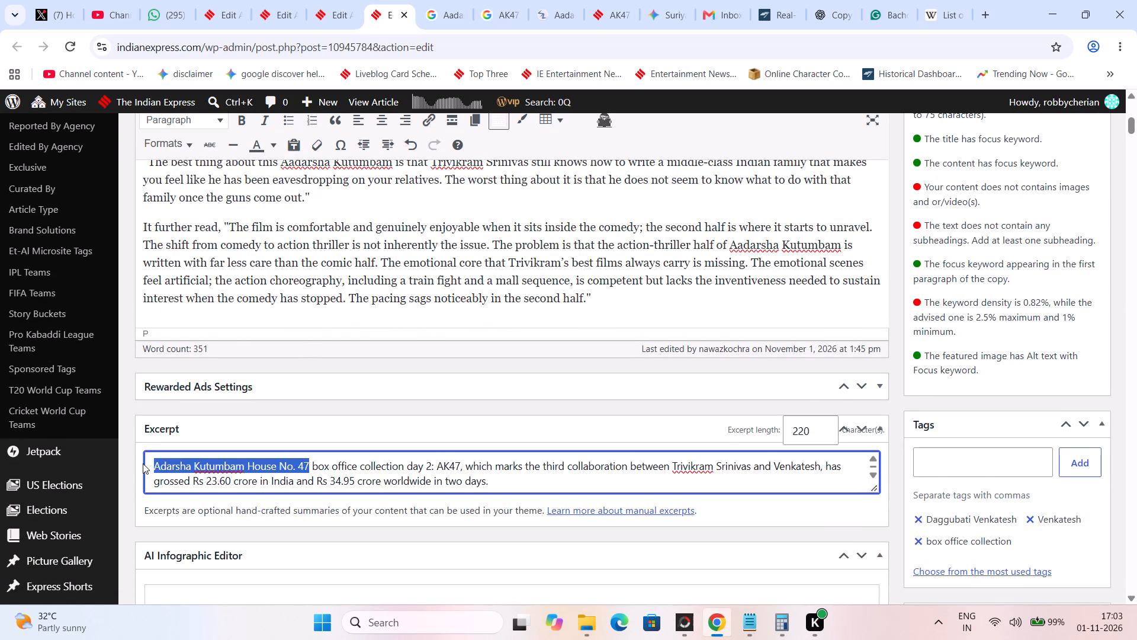
{"action": "left_click_drag", "start_coordinate": [143, 463], "coordinate": [136, 463]}
{"action": "right_click", "coordinate": [200, 459]}
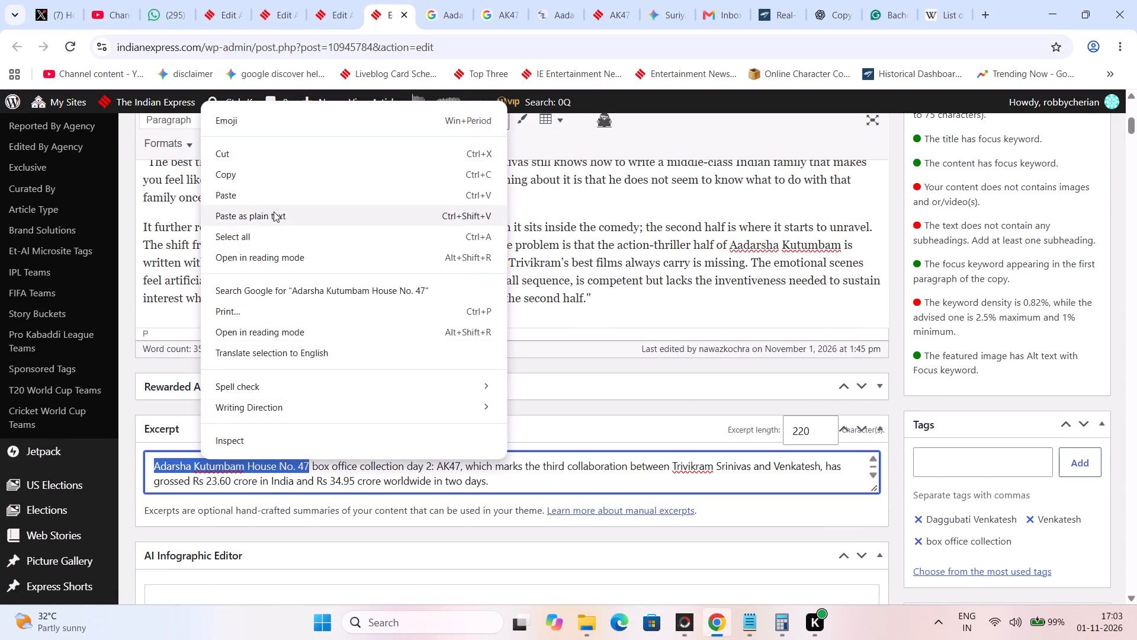
{"action": "left_click", "coordinate": [274, 212]}
Replace the film title in the alternate heading with "Aadarsha Kutumbam House No: 47" as plain text.
{"action": "scroll", "coordinate": [306, 281], "scroll_direction": "down", "scroll_amount": 13}
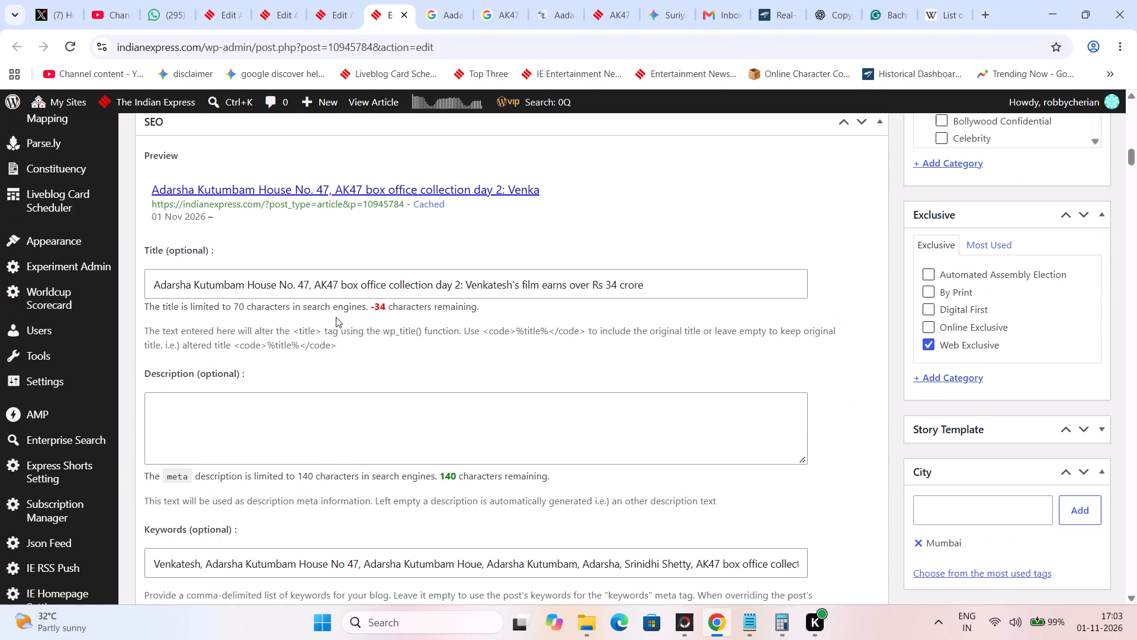
{"action": "left_click_drag", "start_coordinate": [1132, 161], "coordinate": [1136, 633]}
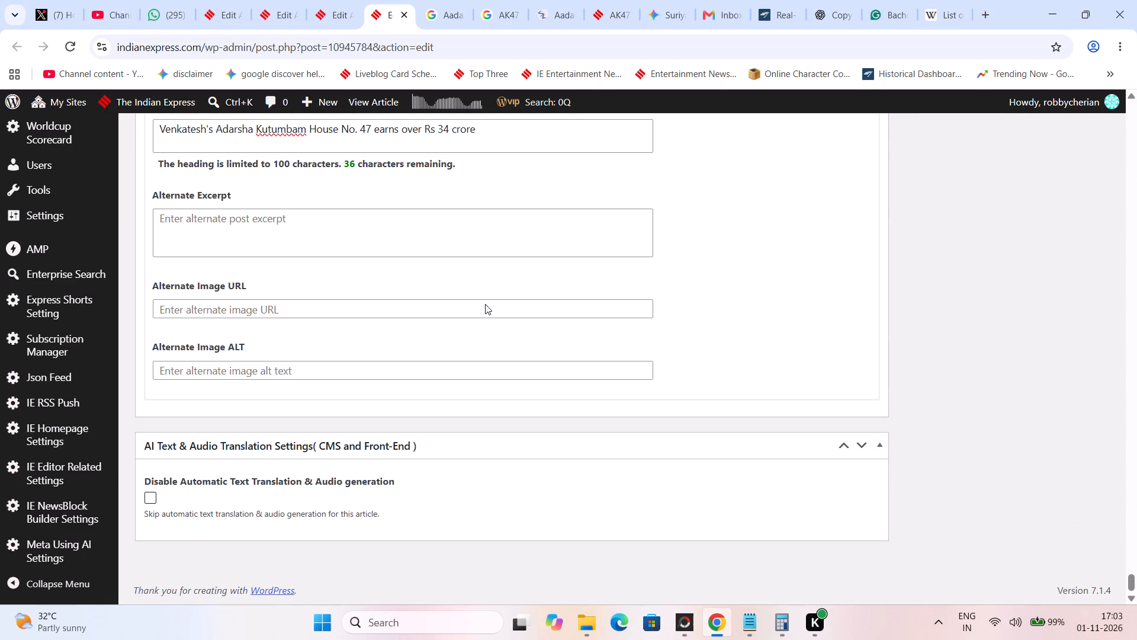
{"action": "left_click_drag", "start_coordinate": [371, 128], "coordinate": [268, 128]}
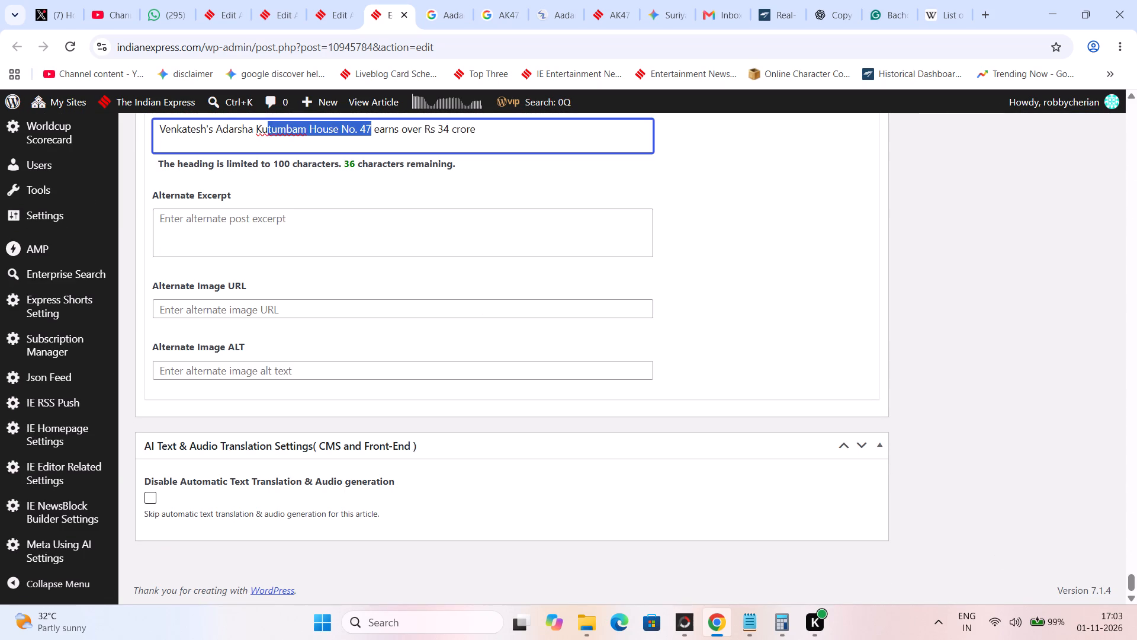
{"action": "left_click_drag", "start_coordinate": [268, 128], "coordinate": [217, 128]}
{"action": "right_click", "coordinate": [217, 128]}
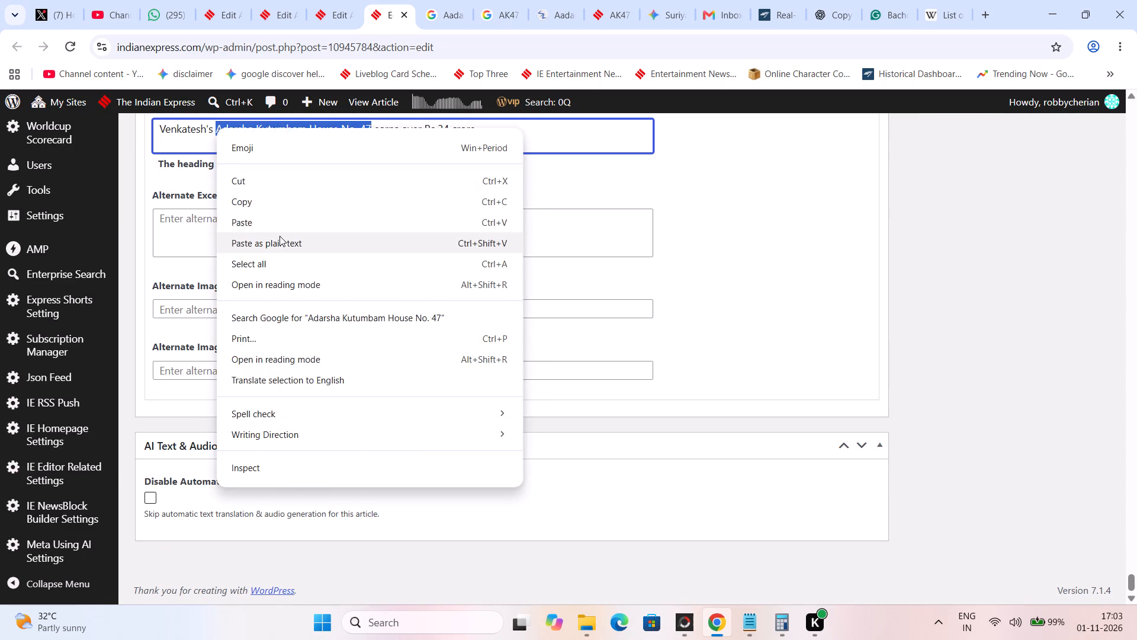
{"action": "left_click", "coordinate": [280, 236]}
Replace the full film title in the SEO keywords with the copied spelling and remove its colon, giving "Aadarsha Kutumbam House No 47".
{"action": "scroll", "coordinate": [280, 236], "scroll_direction": "up", "scroll_amount": 20}
{"action": "scroll", "coordinate": [280, 236], "scroll_direction": "up", "scroll_amount": 7}
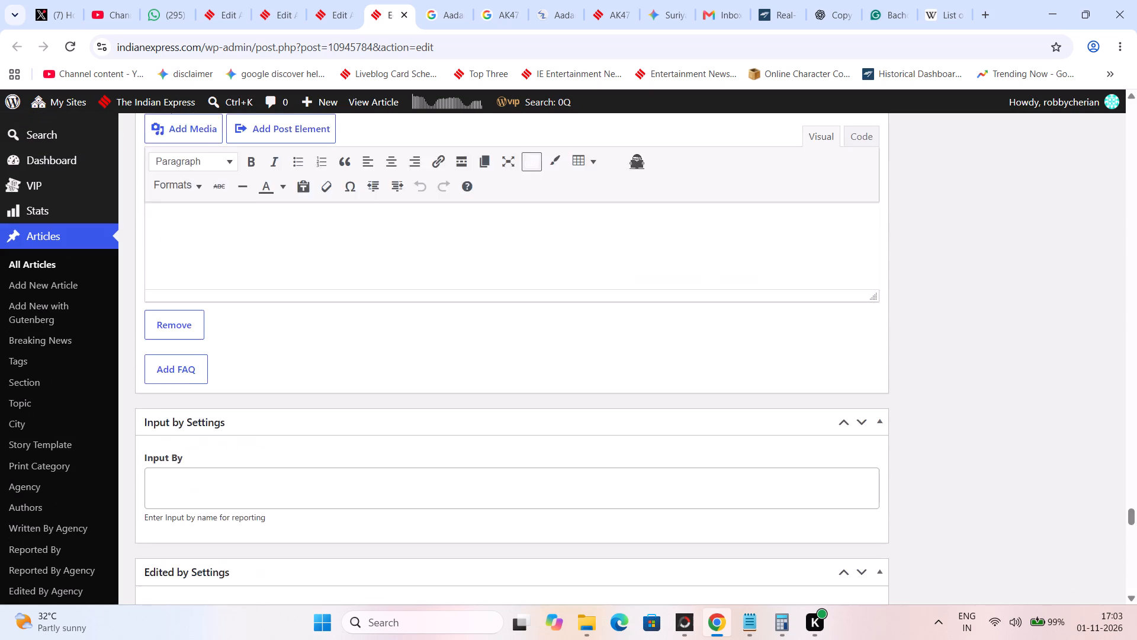
{"action": "scroll", "coordinate": [520, 269], "scroll_direction": "up", "scroll_amount": 20}
{"action": "scroll", "coordinate": [520, 269], "scroll_direction": "up", "scroll_amount": 20}
{"action": "scroll", "coordinate": [520, 269], "scroll_direction": "up", "scroll_amount": 12}
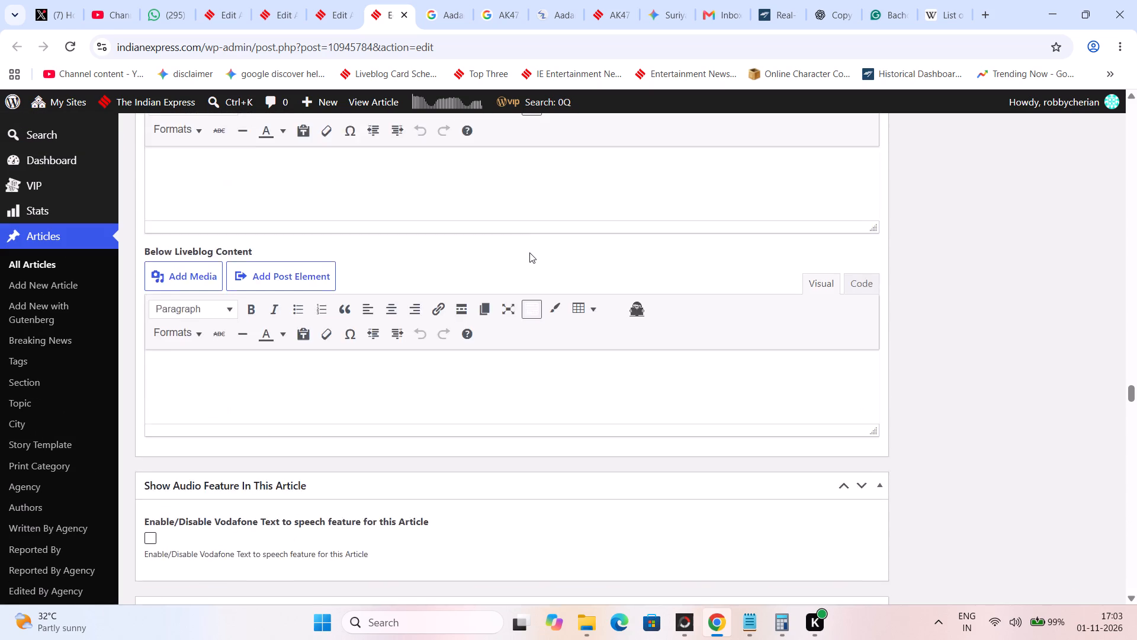
{"action": "scroll", "coordinate": [529, 252], "scroll_direction": "up", "scroll_amount": 20}
{"action": "scroll", "coordinate": [529, 252], "scroll_direction": "up", "scroll_amount": 20}
{"action": "scroll", "coordinate": [529, 252], "scroll_direction": "up", "scroll_amount": 12}
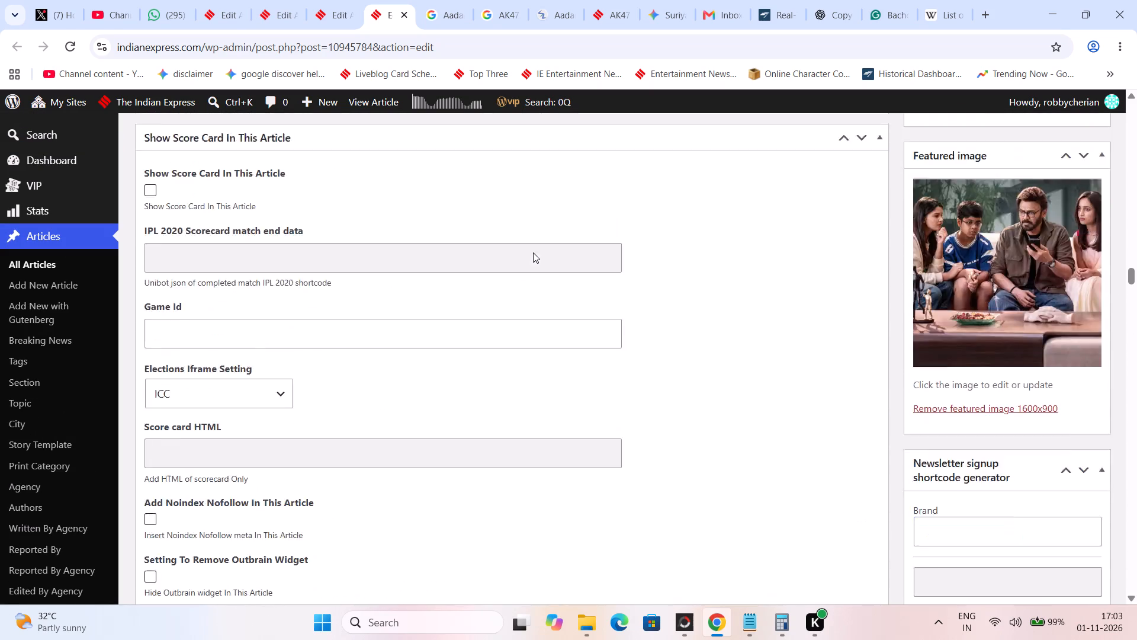
{"action": "scroll", "coordinate": [533, 252], "scroll_direction": "up", "scroll_amount": 20}
{"action": "scroll", "coordinate": [533, 252], "scroll_direction": "up", "scroll_amount": 20}
{"action": "scroll", "coordinate": [533, 252], "scroll_direction": "up", "scroll_amount": 3}
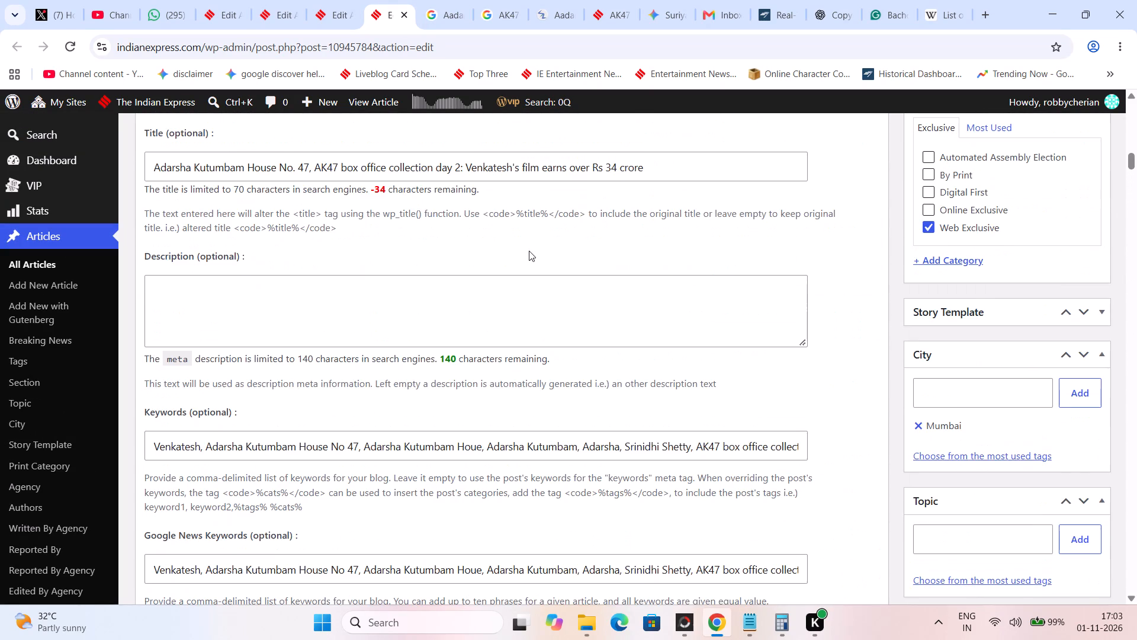
{"action": "left_click_drag", "start_coordinate": [208, 443], "coordinate": [356, 442]}
{"action": "key", "text": "ctrl+v"}
{"action": "left_click", "coordinate": [351, 446]}
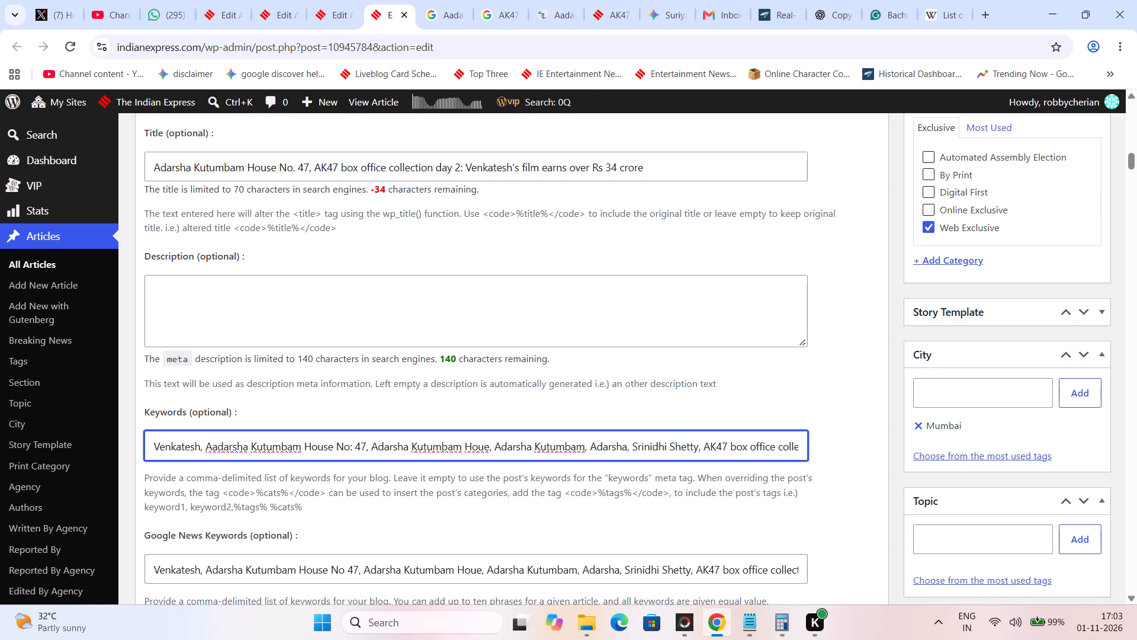
{"action": "key", "text": "Delete"}
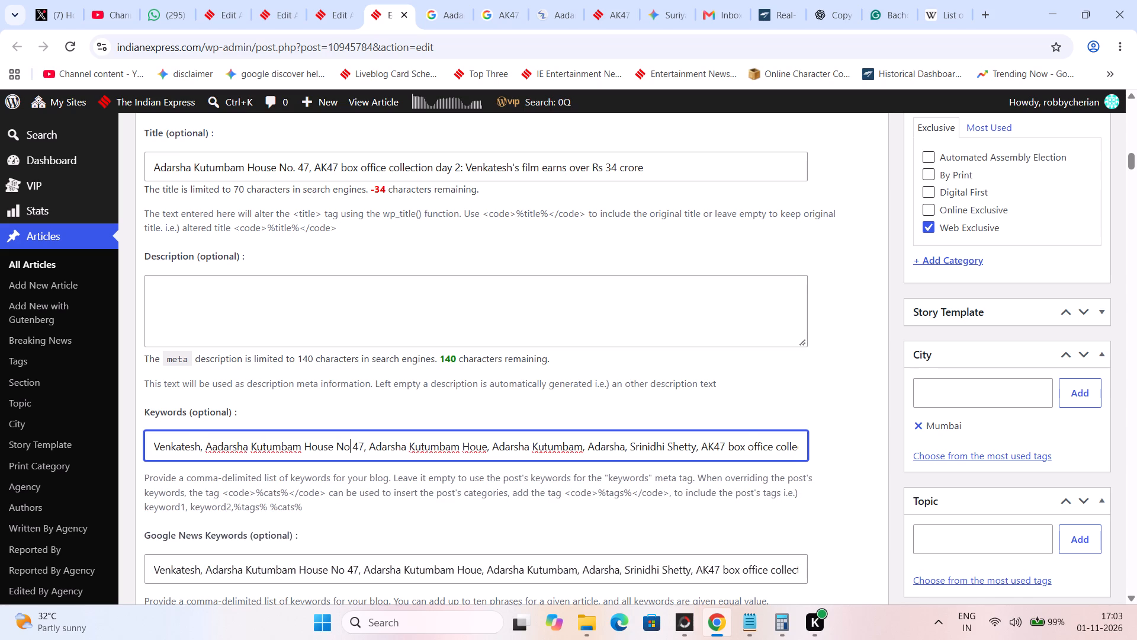
Correct the two shorter film-title entries in the SEO keywords to "Aadarsha Kutumbam House" and "Aadarsha Kutumbam".
{"action": "left_click_drag", "start_coordinate": [207, 440], "coordinate": [359, 450]}
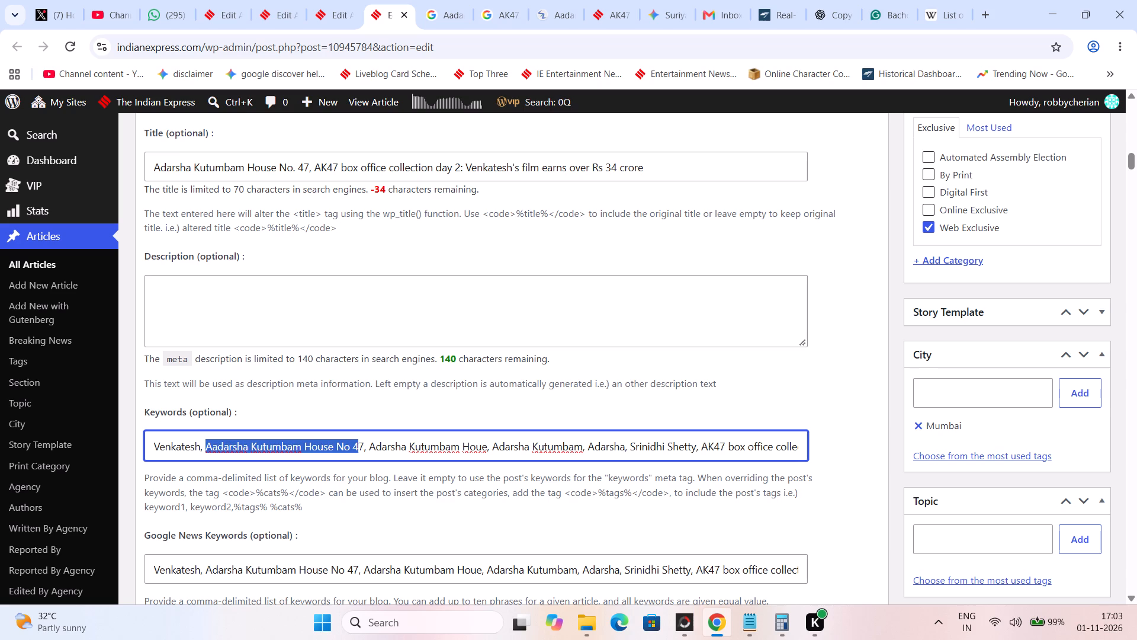
{"action": "left_click", "coordinate": [377, 449]}
{"action": "key", "text": "a"}
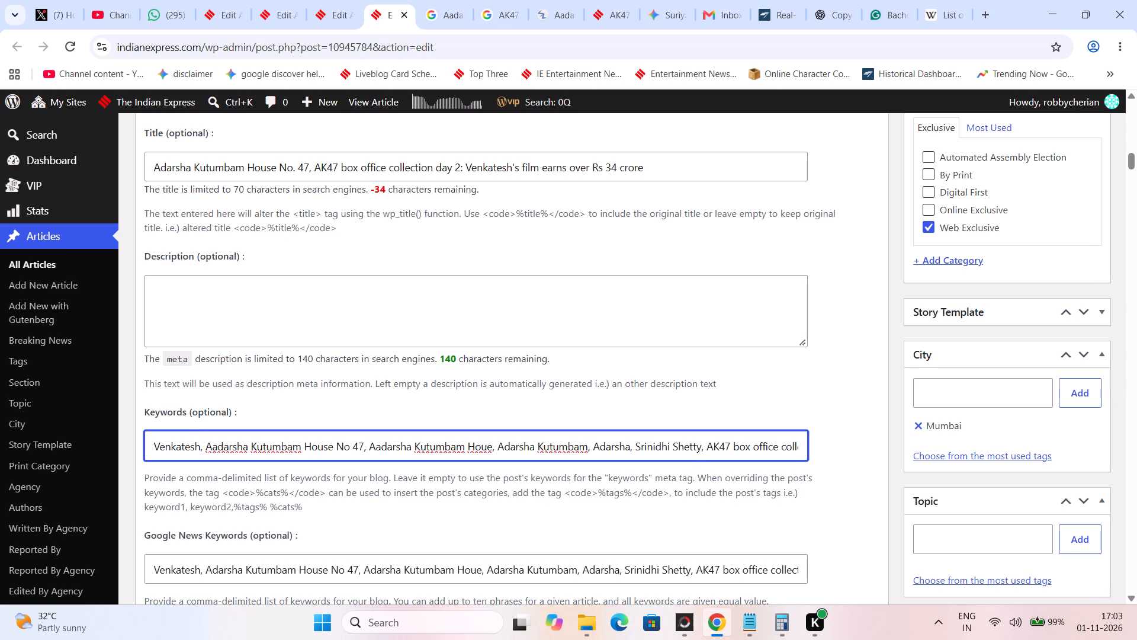
{"action": "right_click", "coordinate": [489, 447]}
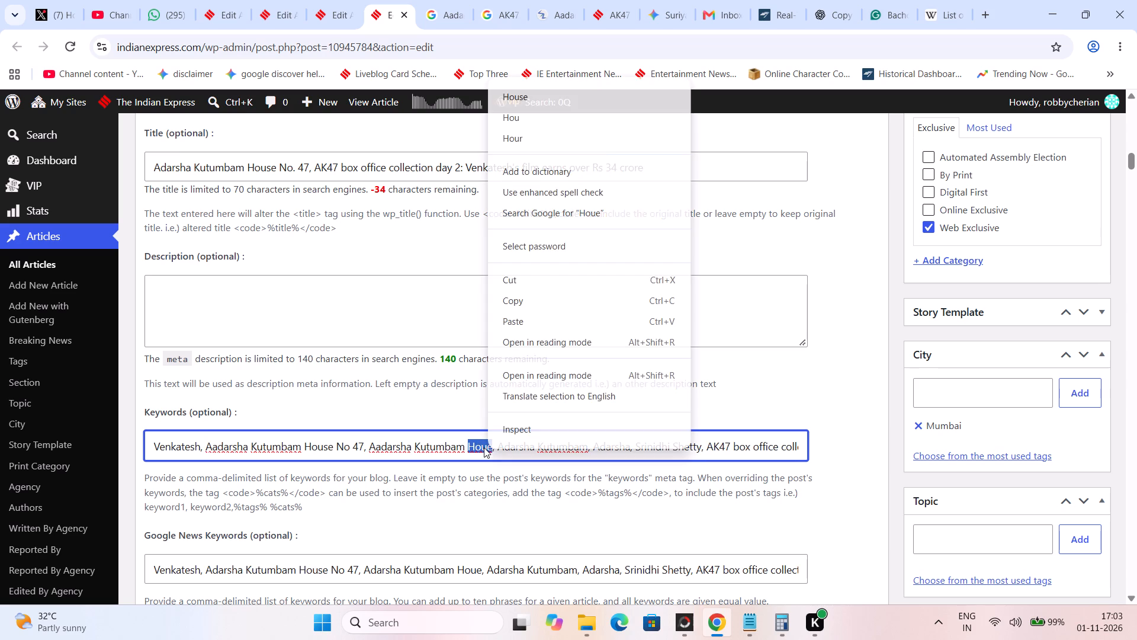
{"action": "left_click", "coordinate": [600, 104]}
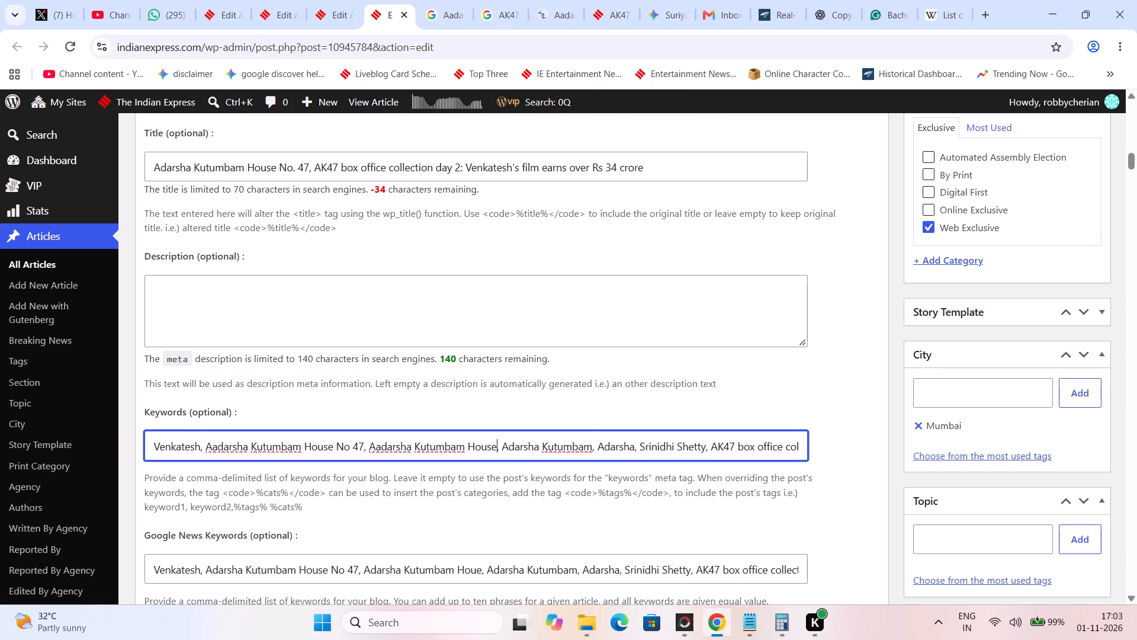
{"action": "left_click", "coordinate": [509, 445]}
{"action": "key", "text": "a"}
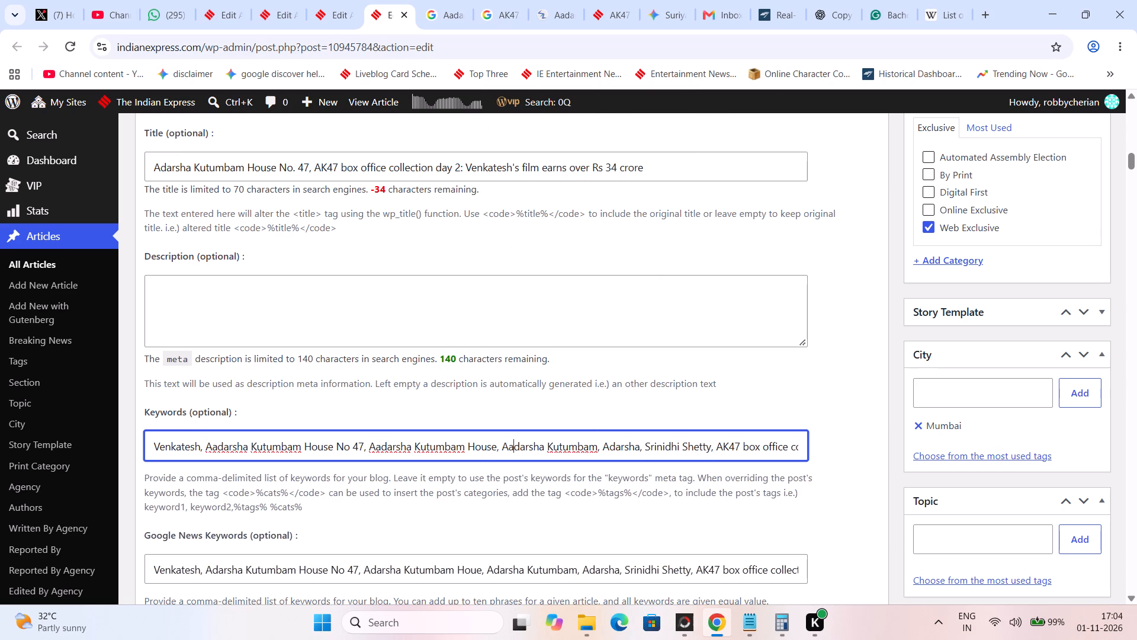
Add "Aadarsha" as an extra SEO keyword between the existing "Adarsha" and "Srinidhi Shetty" entries.
{"action": "left_click_drag", "start_coordinate": [657, 446], "coordinate": [667, 444]}
{"action": "left_click", "coordinate": [606, 443]}
{"action": "left_click_drag", "start_coordinate": [639, 444], "coordinate": [603, 444]}
{"action": "key", "text": "ctrl+c"}
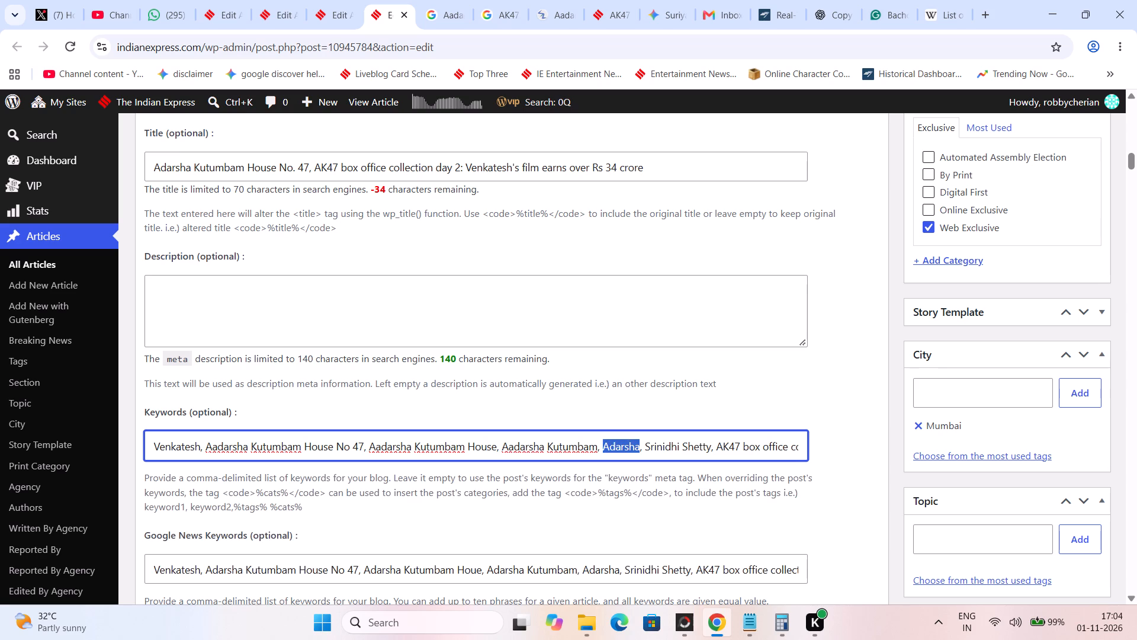
{"action": "left_click", "coordinate": [645, 446]}
{"action": "key", "text": "ctrl+v"}
{"action": "key", "text": "comma"}
{"action": "key", "text": "space"}
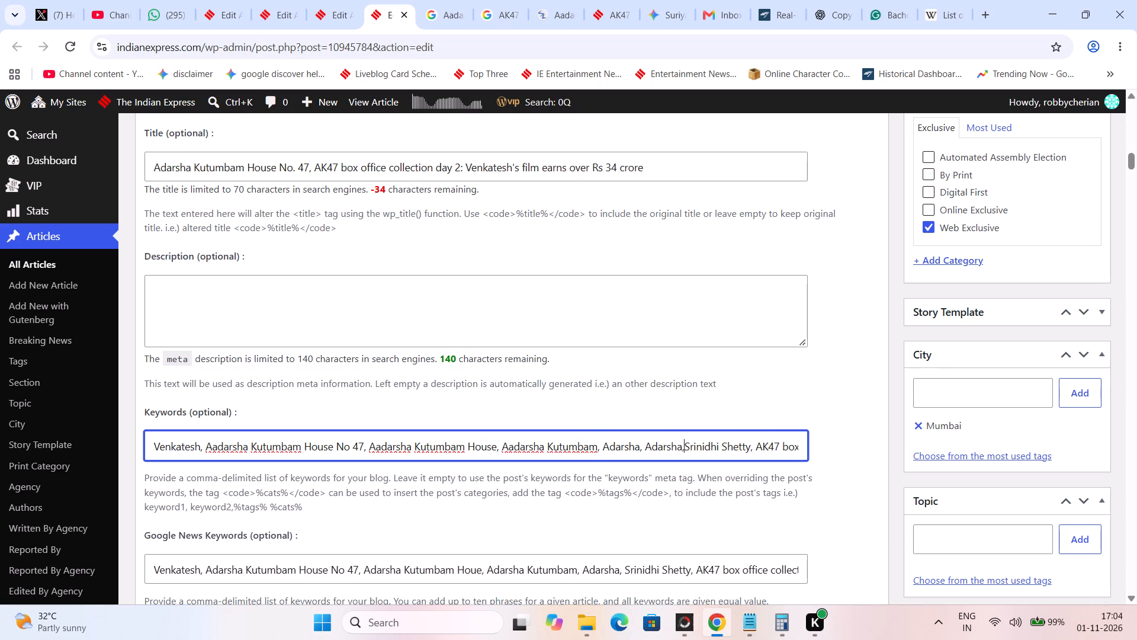
{"action": "left_click", "coordinate": [651, 447]}
{"action": "key", "text": "a"}
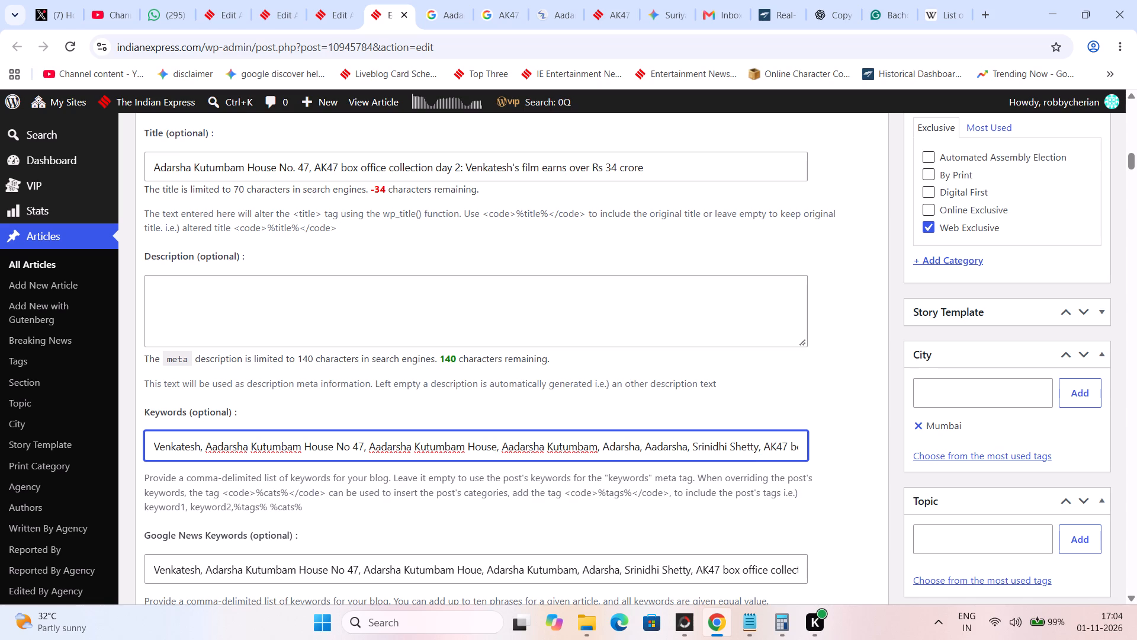
Copy "Aadarsha Kutumbam House No 47" from the SEO keywords and use it to replace the film title in the last two entries, "box office" and "day 2 collection".
{"action": "left_click_drag", "start_coordinate": [334, 453], "coordinate": [304, 452]}
{"action": "left_click", "coordinate": [210, 446]}
{"action": "left_click_drag", "start_coordinate": [207, 446], "coordinate": [364, 445]}
{"action": "key", "text": "ctrl+c"}
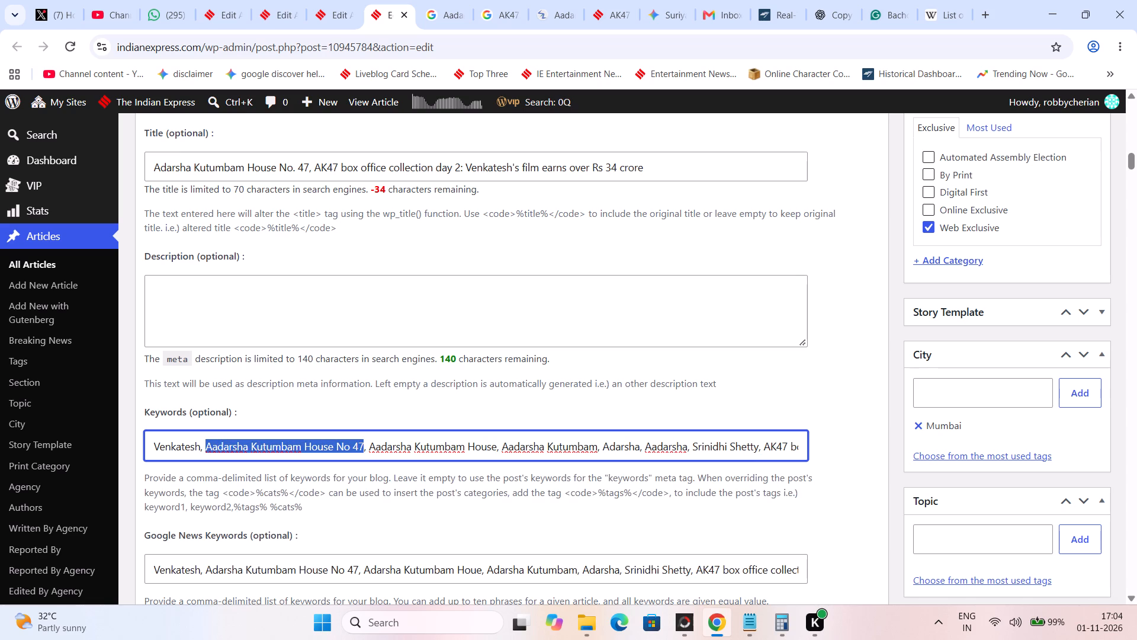
{"action": "left_click_drag", "start_coordinate": [624, 443], "coordinate": [954, 446]}
{"action": "left_click", "coordinate": [575, 456]}
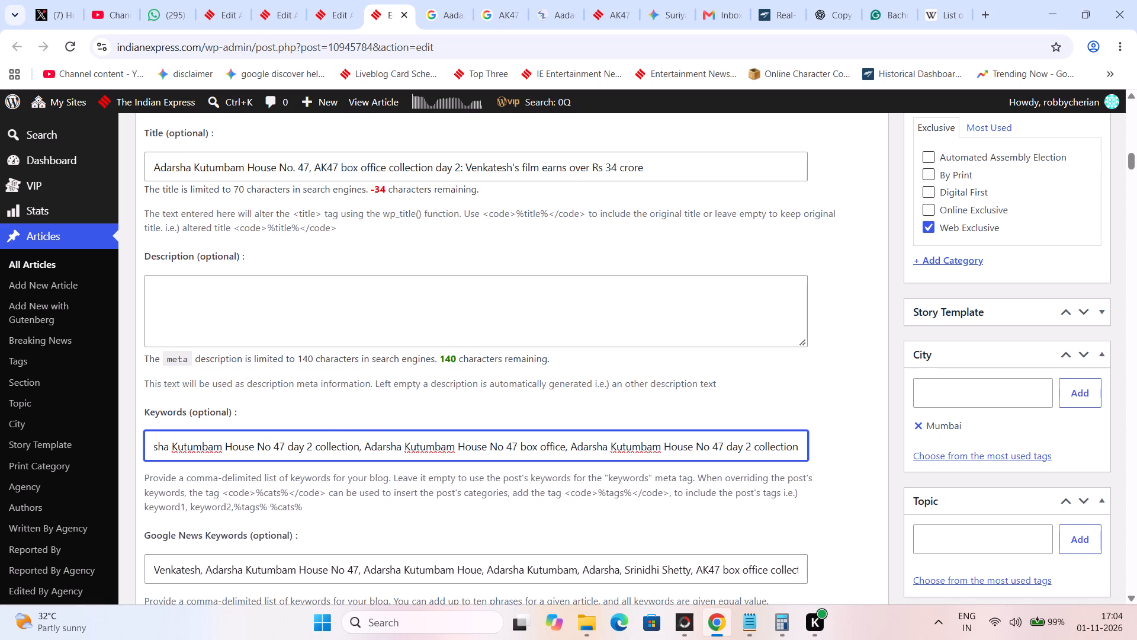
{"action": "left_click_drag", "start_coordinate": [573, 450], "coordinate": [722, 447]}
{"action": "key", "text": "ctrl+v"}
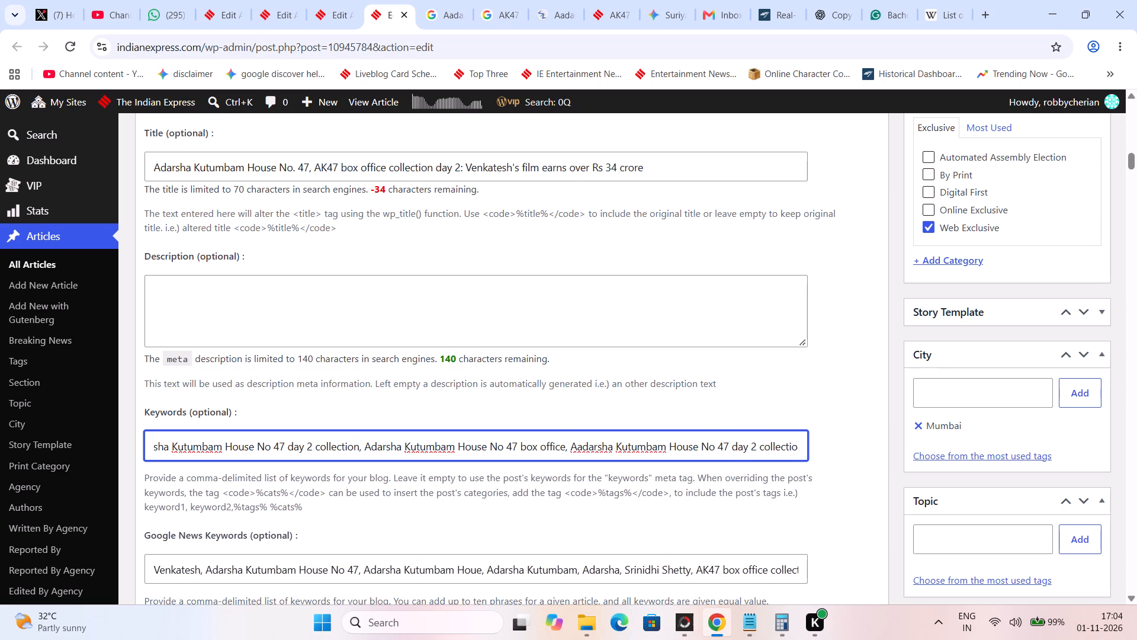
{"action": "left_click_drag", "start_coordinate": [516, 448], "coordinate": [365, 452]}
{"action": "key", "text": "ctrl+v"}
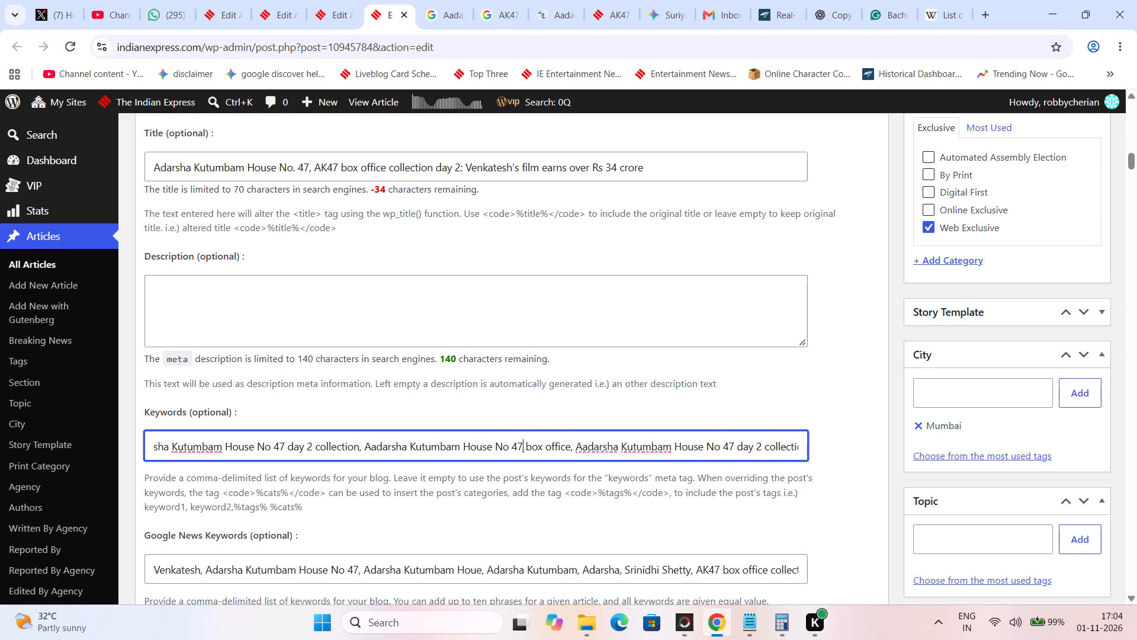
{"action": "left_click", "coordinate": [310, 451]}
{"action": "left_click_drag", "start_coordinate": [288, 452], "coordinate": [167, 452]}
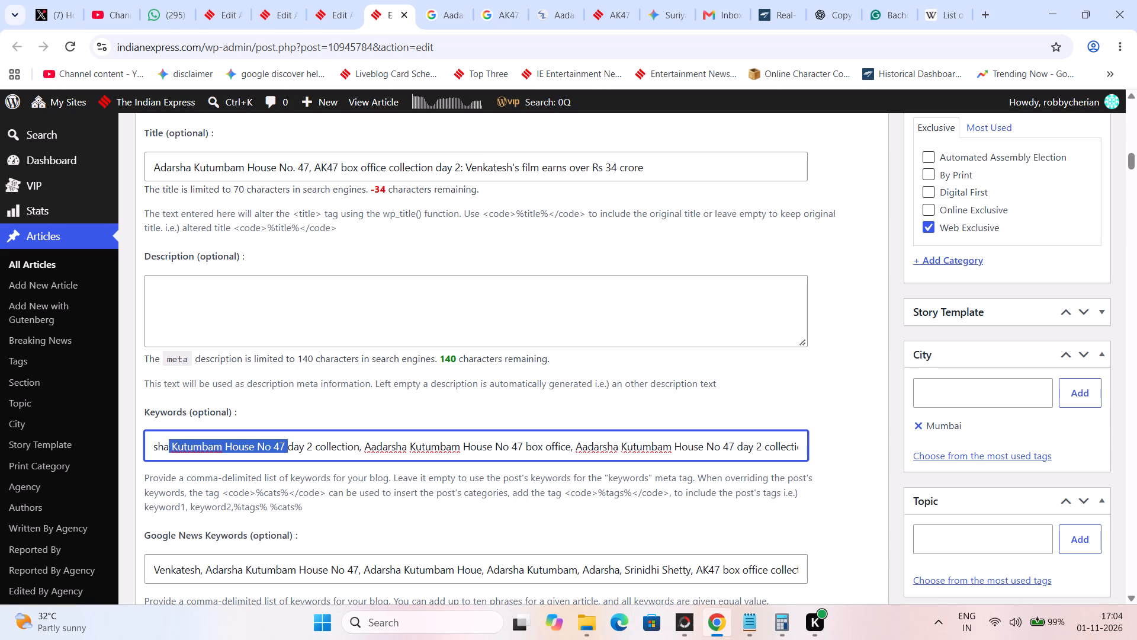
{"action": "left_click_drag", "start_coordinate": [167, 452], "coordinate": [275, 441]}
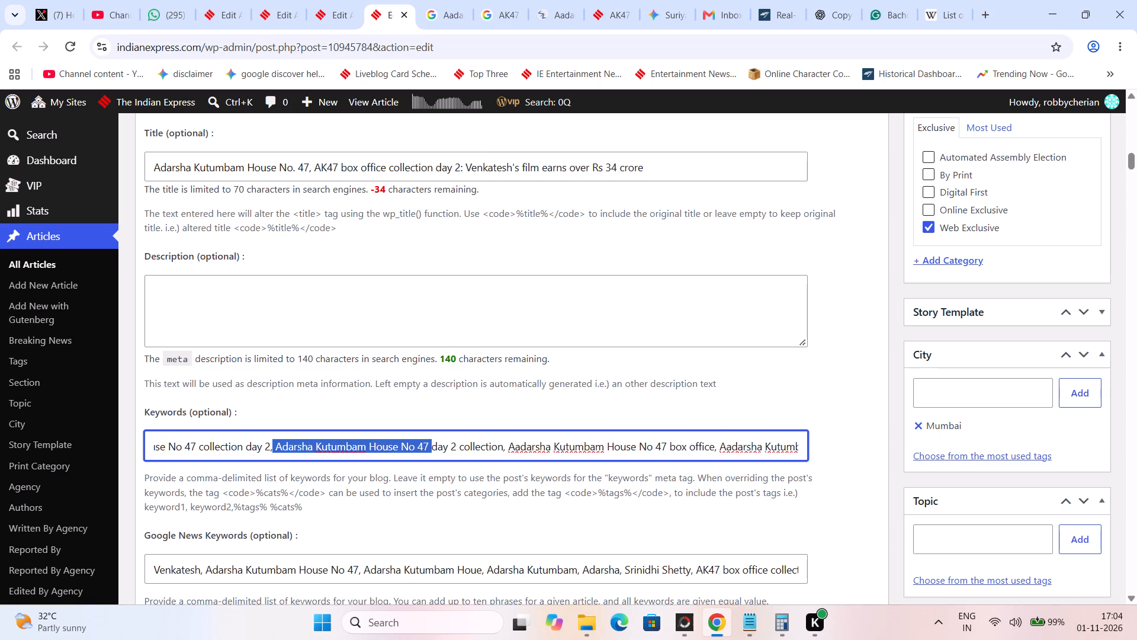
{"action": "key", "text": "ctrl+v"}
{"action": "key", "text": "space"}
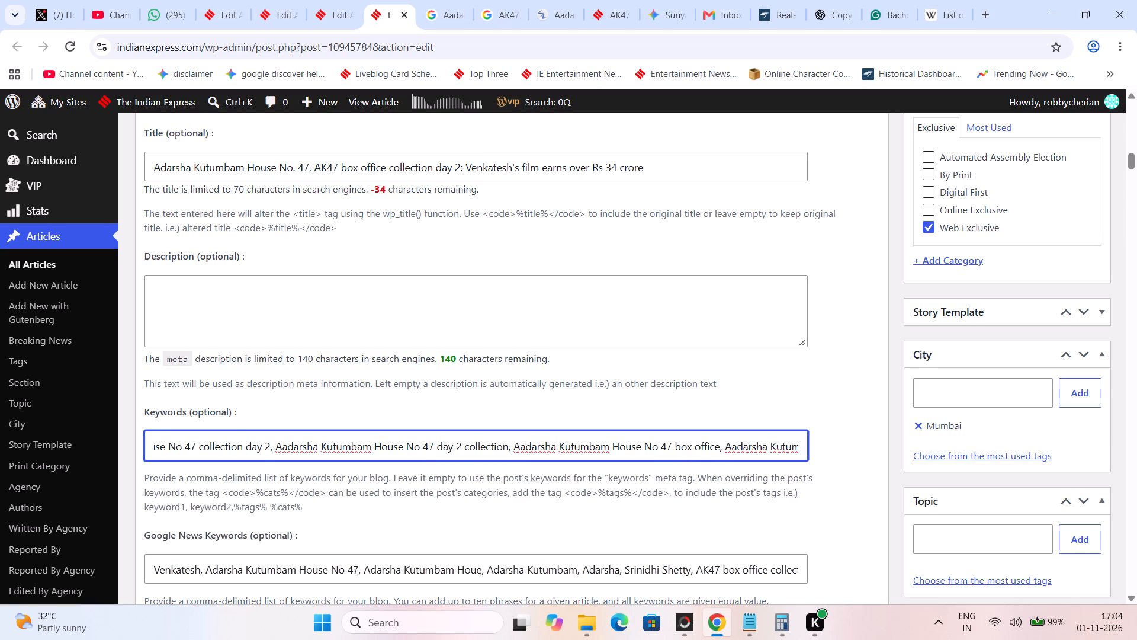
{"action": "left_click_drag", "start_coordinate": [194, 447], "coordinate": [672, 441]}
{"action": "key", "text": "ctrl+v"}
{"action": "left_click_drag", "start_coordinate": [714, 442], "coordinate": [772, 443]}
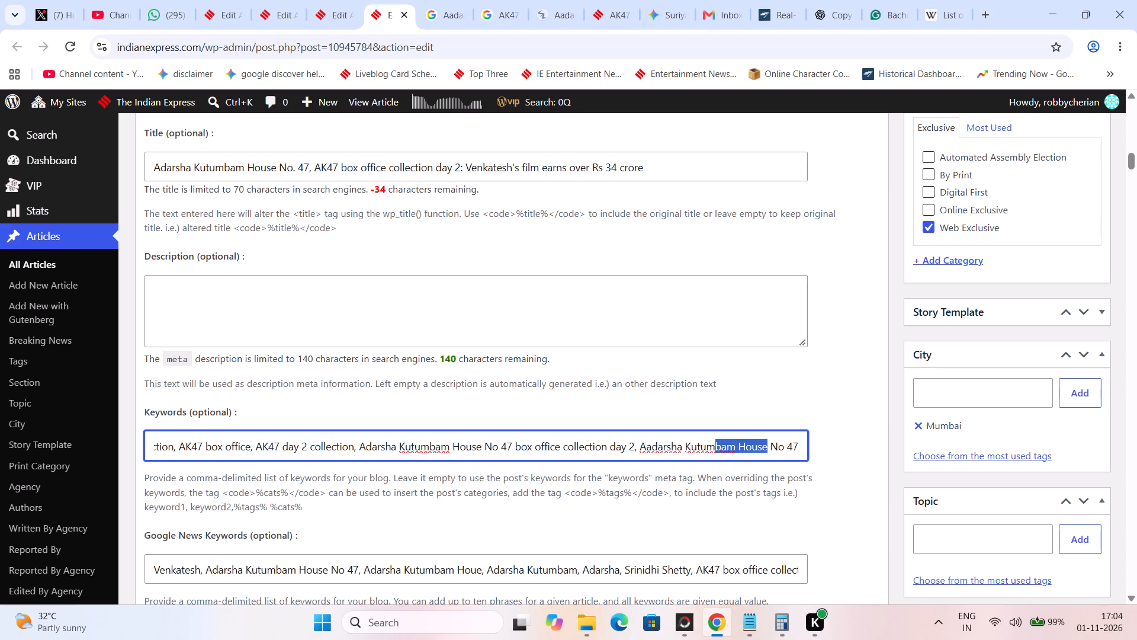
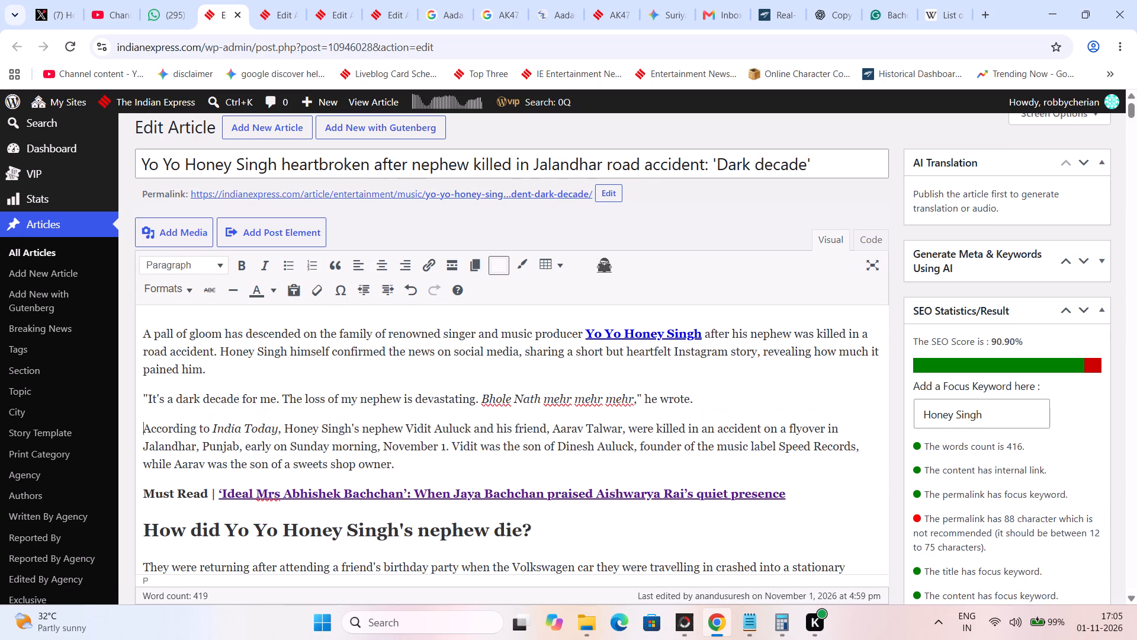
Delete "Sunday morning," from the accident date in the third paragraph of the Honey Singh article.
{"action": "key", "text": "Right"}
{"action": "key", "text": "Right"}
{"action": "key", "text": "Right"}
{"action": "key", "text": "Right"}
{"action": "key", "text": "Right"}
{"action": "key", "text": "Right"}
{"action": "key", "text": "Right"}
{"action": "key", "text": "Right"}
{"action": "key", "text": "Right"}
{"action": "key", "text": "Right"}
{"action": "key", "text": "Right"}
{"action": "key", "text": "Right"}
{"action": "key", "text": "Right"}
{"action": "key", "text": "Right"}
{"action": "key", "text": "Right"}
{"action": "key", "text": "Right"}
{"action": "key", "text": "Right"}
{"action": "key", "text": "Right"}
{"action": "key", "text": "Right"}
{"action": "key", "text": "Right"}
{"action": "key", "text": "BackSpace"}
{"action": "key", "text": "BackSpace"}
{"action": "key", "text": "BackSpace"}
{"action": "key", "text": "BackSpace"}
{"action": "key", "text": "BackSpace"}
{"action": "key", "text": "BackSpace"}
{"action": "key", "text": "BackSpace"}
{"action": "key", "text": "BackSpace"}
{"action": "key", "text": "BackSpace"}
{"action": "key", "text": "BackSpace"}
{"action": "key", "text": "BackSpace"}
{"action": "key", "text": "BackSpace"}
{"action": "key", "text": "BackSpace"}
{"action": "key", "text": "BackSpace"}
{"action": "key", "text": "BackSpace"}
{"action": "key", "text": "BackSpace"}
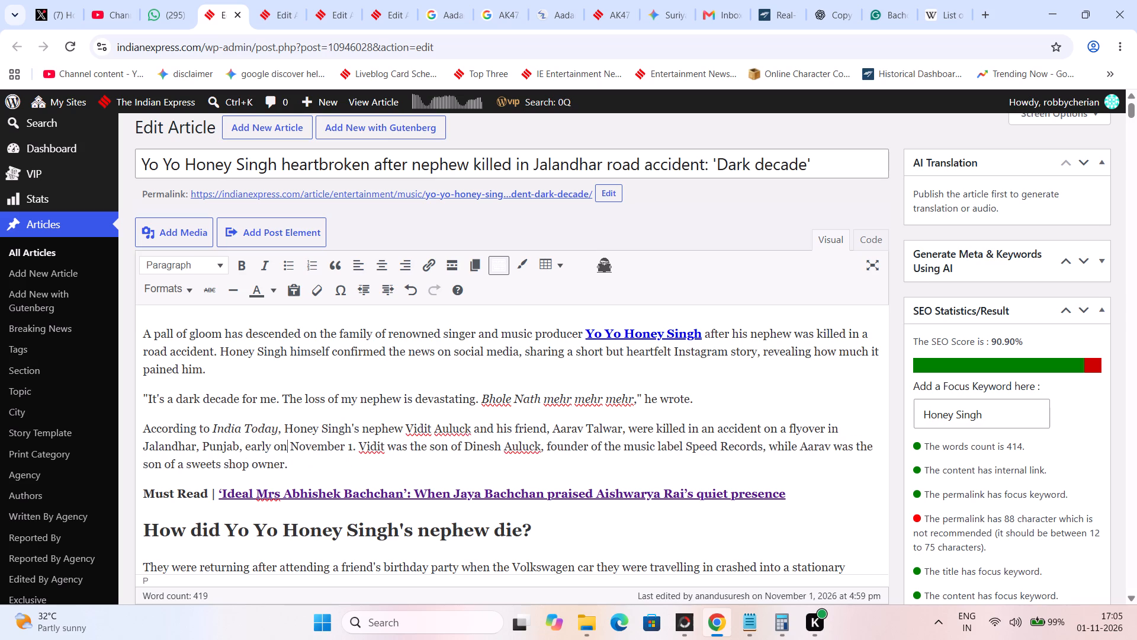
Remove the word "early" before the accident date so the phrase reads "Jalandhar, Punjab, on November 1".
{"action": "key", "text": "Left"}
{"action": "key", "text": "Left"}
{"action": "key", "text": "Left"}
{"action": "key", "text": "BackSpace"}
{"action": "key", "text": "BackSpace"}
{"action": "key", "text": "BackSpace"}
{"action": "key", "text": "BackSpace"}
{"action": "key", "text": "BackSpace"}
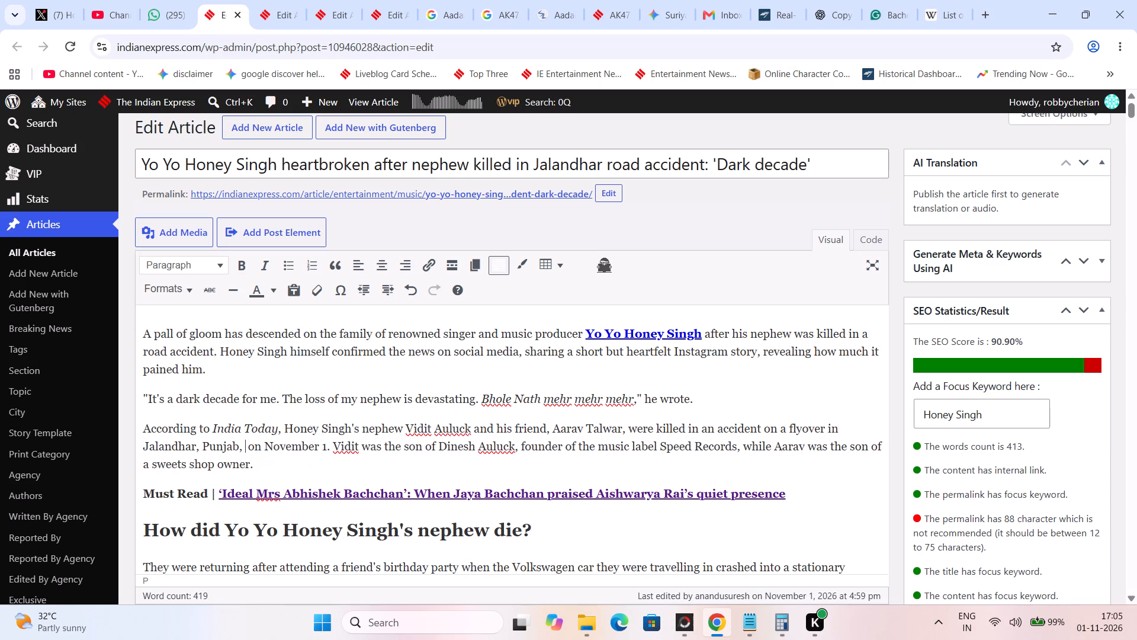
{"action": "key", "text": "BackSpace"}
Proofread the rest of the accident paragraph and the section on how Yo Yo Honey Singh's nephew died.
{"action": "key", "text": "Right"}
{"action": "key", "text": "Right"}
{"action": "key", "text": "Right"}
{"action": "key", "text": "Right"}
{"action": "key", "text": "Right"}
{"action": "key", "text": "Right"}
{"action": "key", "text": "Right"}
{"action": "key", "text": "Right"}
{"action": "key", "text": "Right"}
{"action": "key", "text": "Right"}
{"action": "key", "text": "Right"}
{"action": "key", "text": "Right"}
{"action": "key", "text": "Right"}
{"action": "key", "text": "Right"}
{"action": "key", "text": "Right"}
{"action": "key", "text": "Right"}
{"action": "key", "text": "Right"}
{"action": "key", "text": "Right"}
{"action": "key", "text": "Right"}
{"action": "key", "text": "Right"}
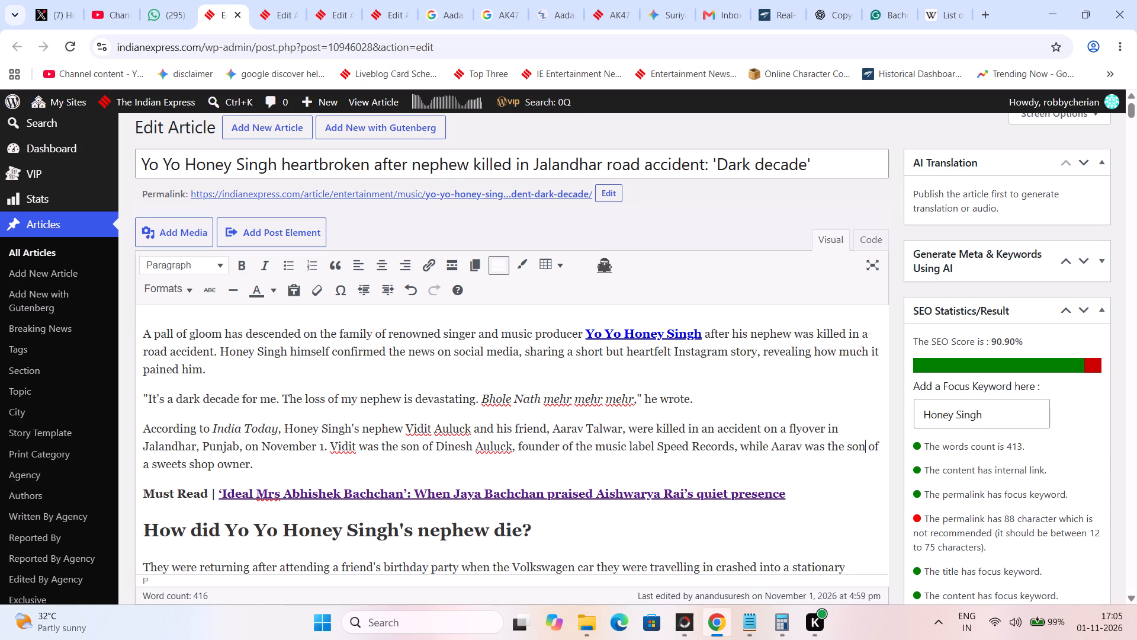
{"action": "key", "text": "Down"}
{"action": "key", "text": "Down"}
{"action": "key", "text": "Down"}
{"action": "key", "text": "Down"}
{"action": "key", "text": "Down"}
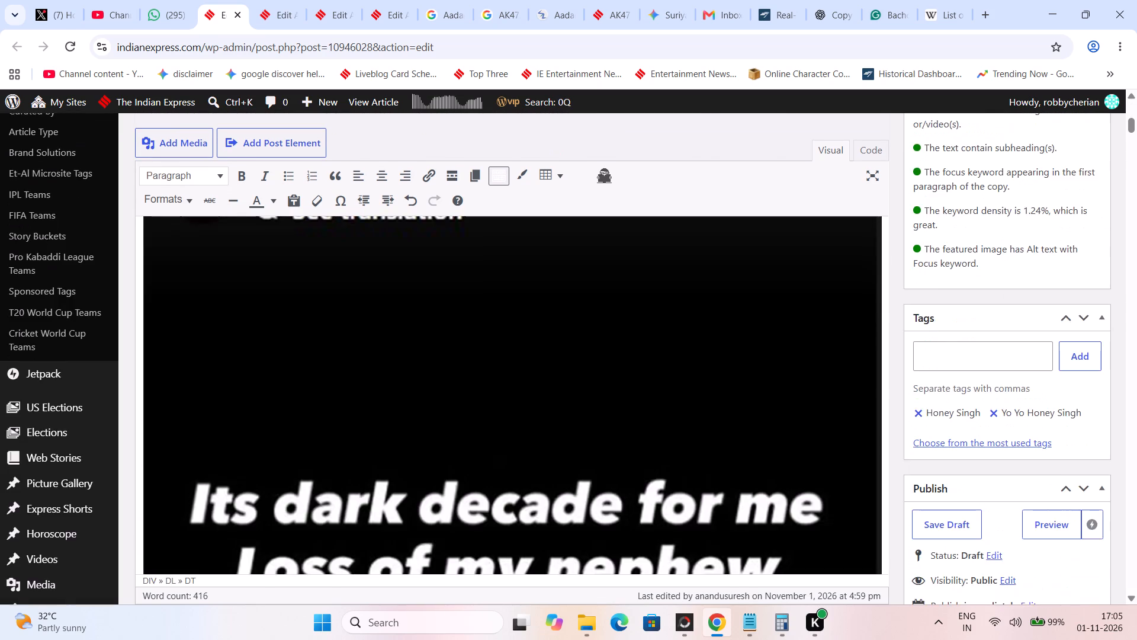
{"action": "key", "text": "Up"}
{"action": "key", "text": "Up"}
{"action": "key", "text": "Up"}
{"action": "key", "text": "Right"}
{"action": "key", "text": "Right"}
{"action": "key", "text": "Right"}
{"action": "key", "text": "Right"}
{"action": "key", "text": "Right"}
{"action": "key", "text": "Right"}
{"action": "key", "text": "Right"}
{"action": "key", "text": "Right"}
{"action": "key", "text": "Right"}
{"action": "key", "text": "Right"}
{"action": "key", "text": "Right"}
{"action": "key", "text": "Right"}
{"action": "key", "text": "Right"}
{"action": "key", "text": "Right"}
{"action": "key", "text": "Right"}
{"action": "key", "text": "Right"}
{"action": "key", "text": "Right"}
{"action": "key", "text": "Right"}
{"action": "key", "text": "Right"}
{"action": "key", "text": "Right"}
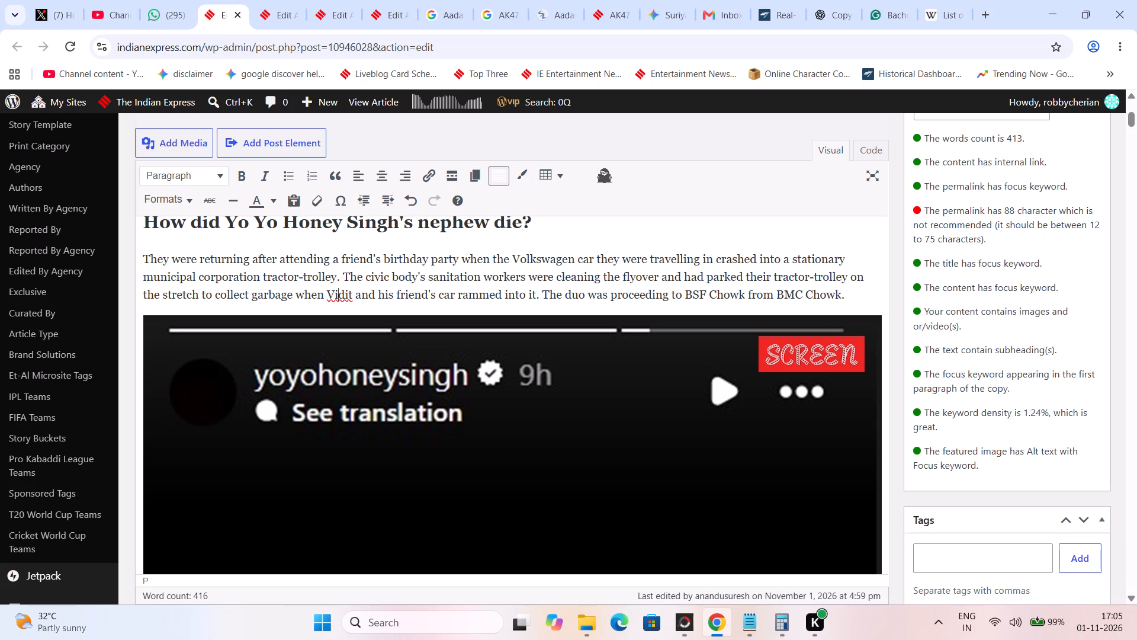
Read the remaining article, covering the Instagram caption, police details, Gippy Grewal's tribute, the funeral paragraph and the disclaimer.
{"action": "scroll", "coordinate": [647, 415], "scroll_direction": "down", "scroll_amount": 5}
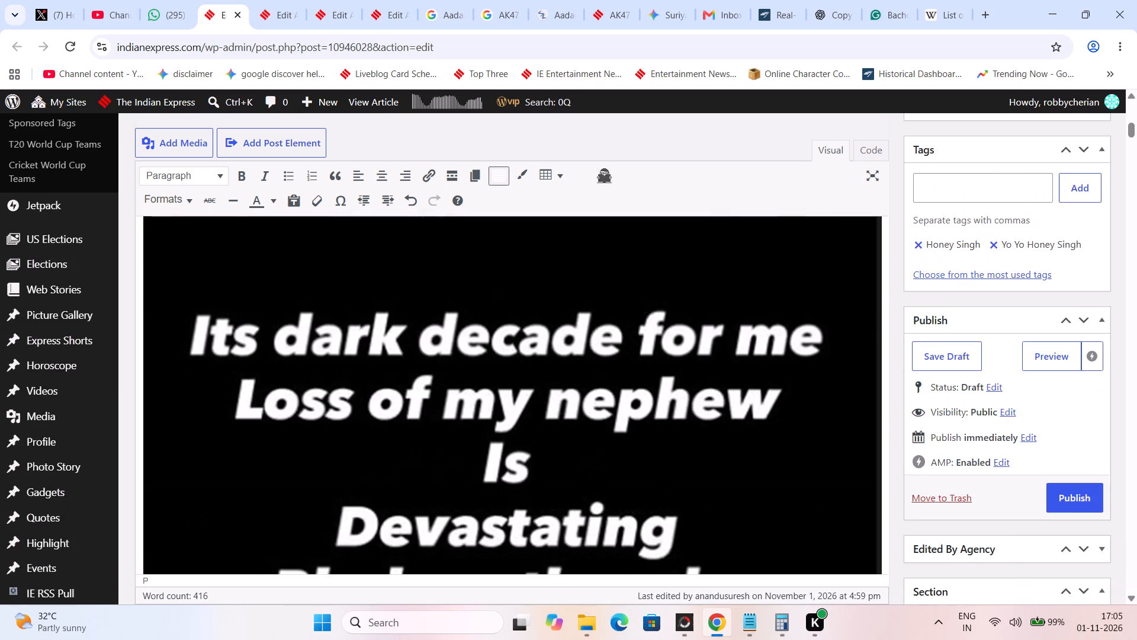
{"action": "scroll", "coordinate": [643, 415], "scroll_direction": "down", "scroll_amount": 9}
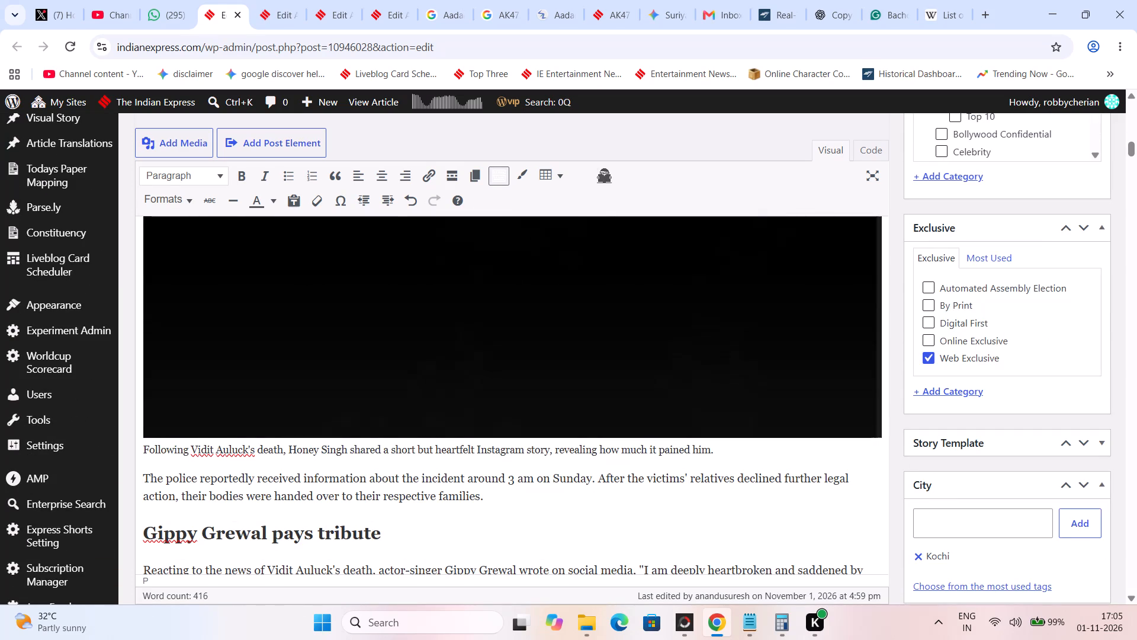
{"action": "scroll", "coordinate": [643, 415], "scroll_direction": "down", "scroll_amount": 1}
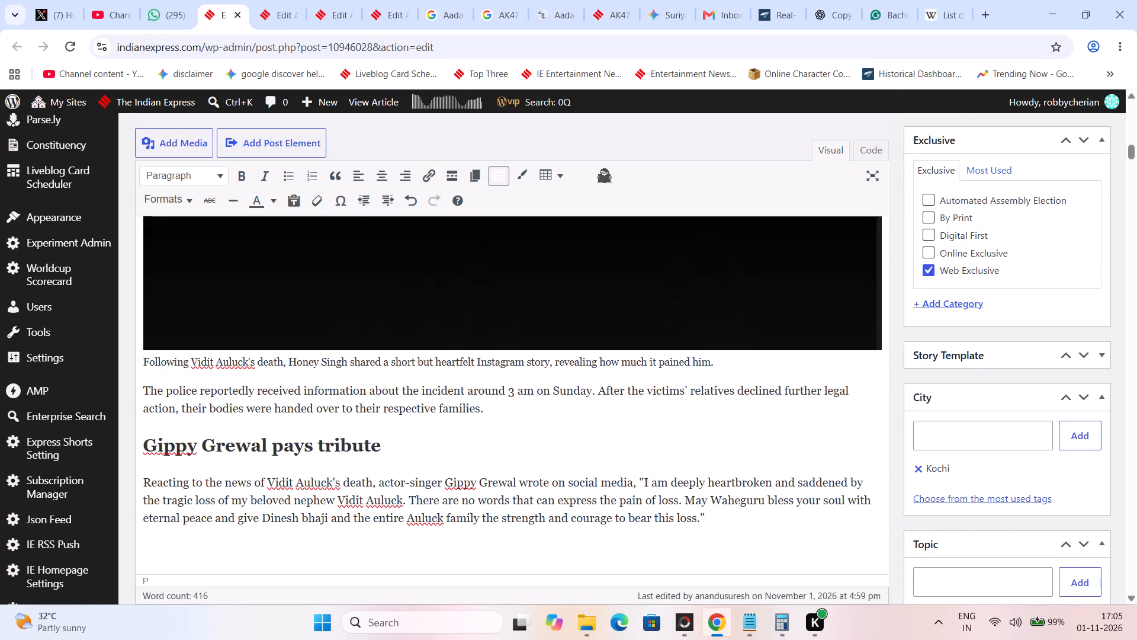
{"action": "scroll", "coordinate": [643, 415], "scroll_direction": "down", "scroll_amount": 1}
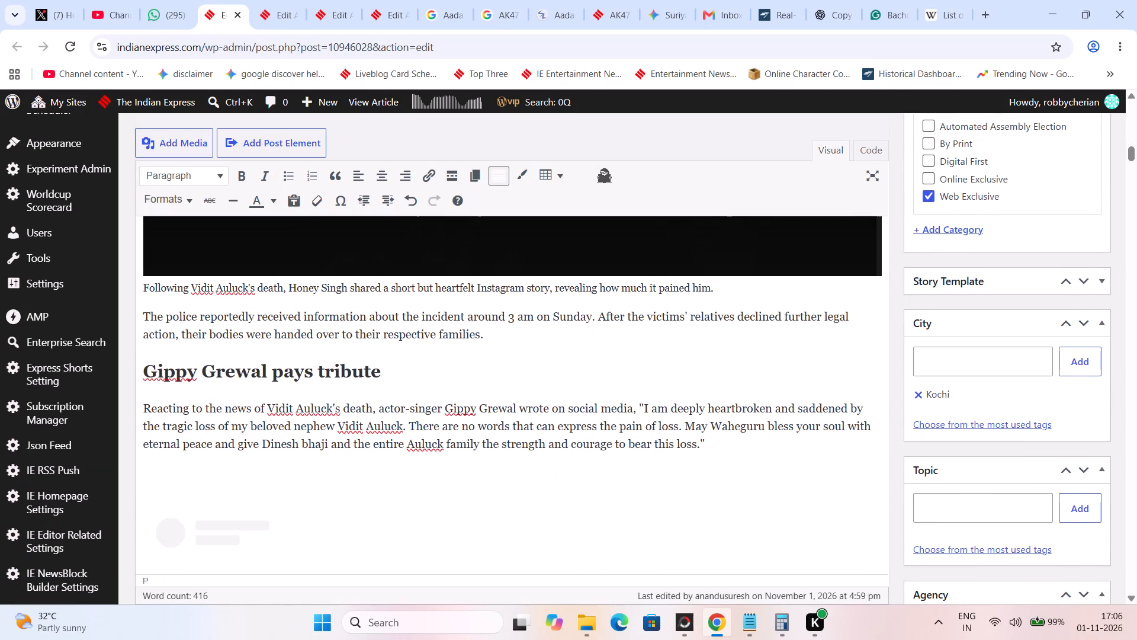
{"action": "scroll", "coordinate": [410, 391], "scroll_direction": "down", "scroll_amount": 8}
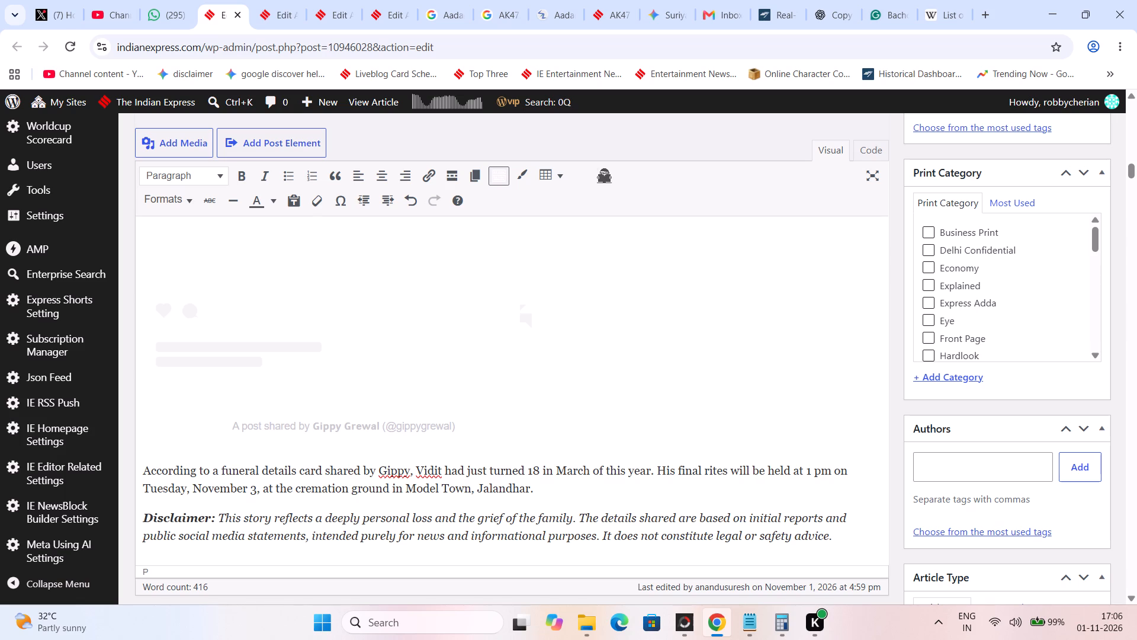
Select the phrase "to a funeral details card shared by" in the last paragraph before the disclaimer.
{"action": "left_click_drag", "start_coordinate": [378, 472], "coordinate": [200, 465]}
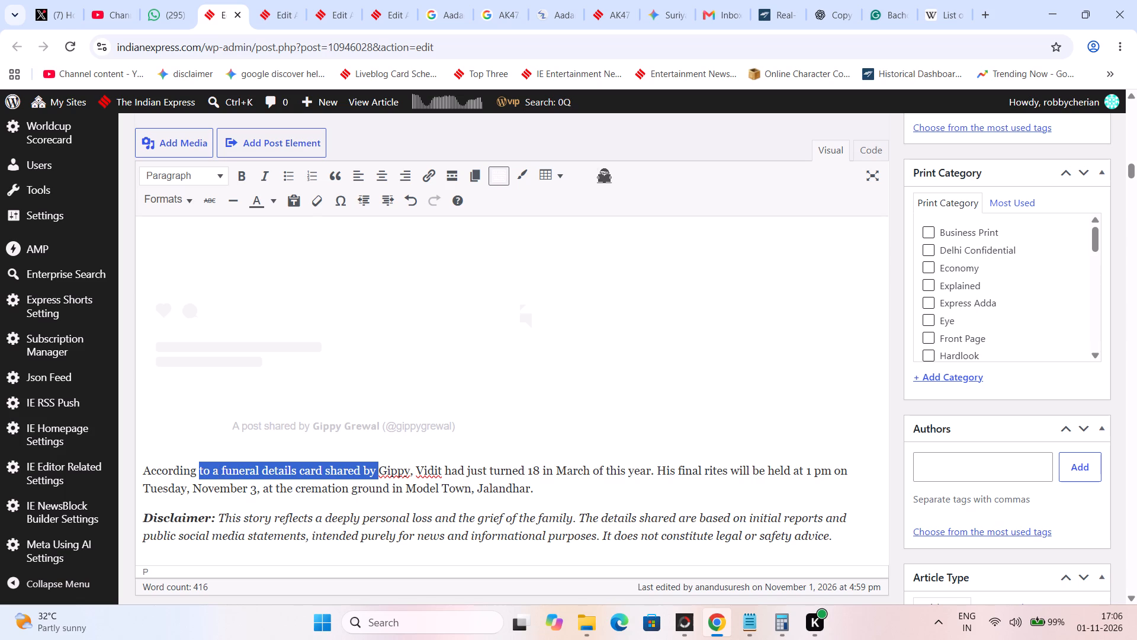
Delete the word "card" from "funeral details card shared by Gippy" in the paragraph just above the disclaimer.
{"action": "left_click_drag", "start_coordinate": [200, 465], "coordinate": [198, 465]}
{"action": "left_click_drag", "start_coordinate": [198, 465], "coordinate": [298, 469]}
{"action": "left_click", "coordinate": [298, 469]}
{"action": "left_click_drag", "start_coordinate": [298, 469], "coordinate": [313, 469]}
{"action": "key", "text": "BackSpace"}
{"action": "key", "text": "BackSpace"}
Proofread the rest of that sentence, moving through the wording after "shared by Gippy" about turning 18 in March.
{"action": "key", "text": "Right"}
{"action": "key", "text": "Right"}
{"action": "key", "text": "Right"}
{"action": "key", "text": "Right"}
{"action": "key", "text": "Right"}
{"action": "key", "text": "Right"}
{"action": "key", "text": "Right"}
{"action": "key", "text": "Right"}
{"action": "key", "text": "Right"}
{"action": "key", "text": "Right"}
{"action": "key", "text": "Right"}
{"action": "key", "text": "Right"}
{"action": "key", "text": "Right"}
{"action": "key", "text": "Right"}
{"action": "key", "text": "Right"}
{"action": "key", "text": "Right"}
{"action": "key", "text": "Right"}
{"action": "key", "text": "Right"}
{"action": "key", "text": "Right"}
{"action": "key", "text": "Right"}
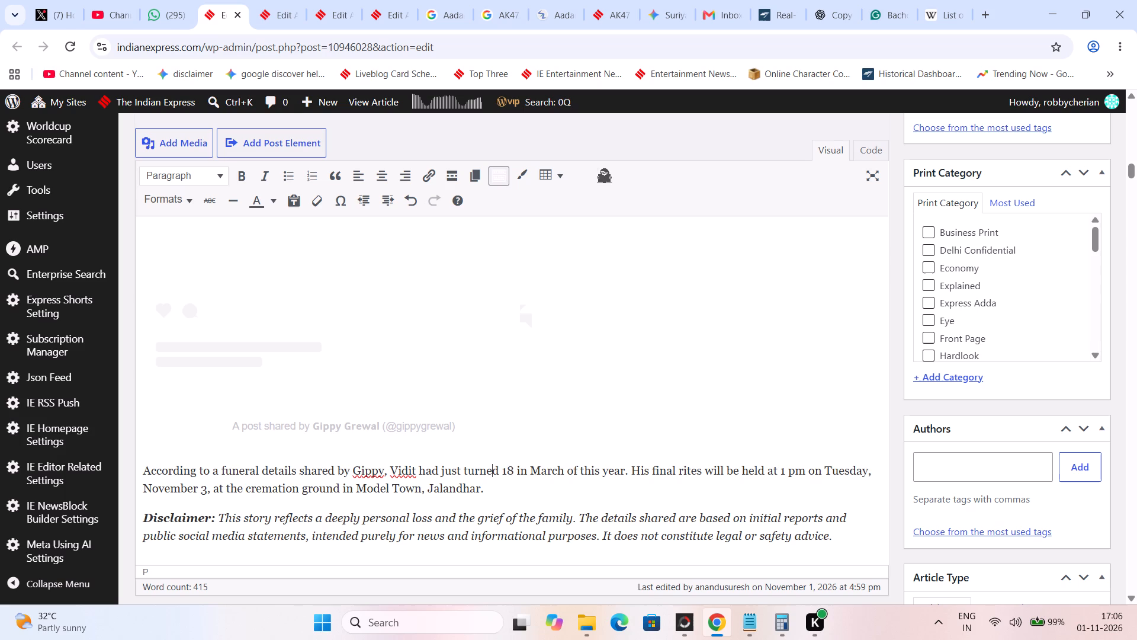
{"action": "key", "text": "Down"}
{"action": "scroll", "coordinate": [411, 440], "scroll_direction": "down", "scroll_amount": 5}
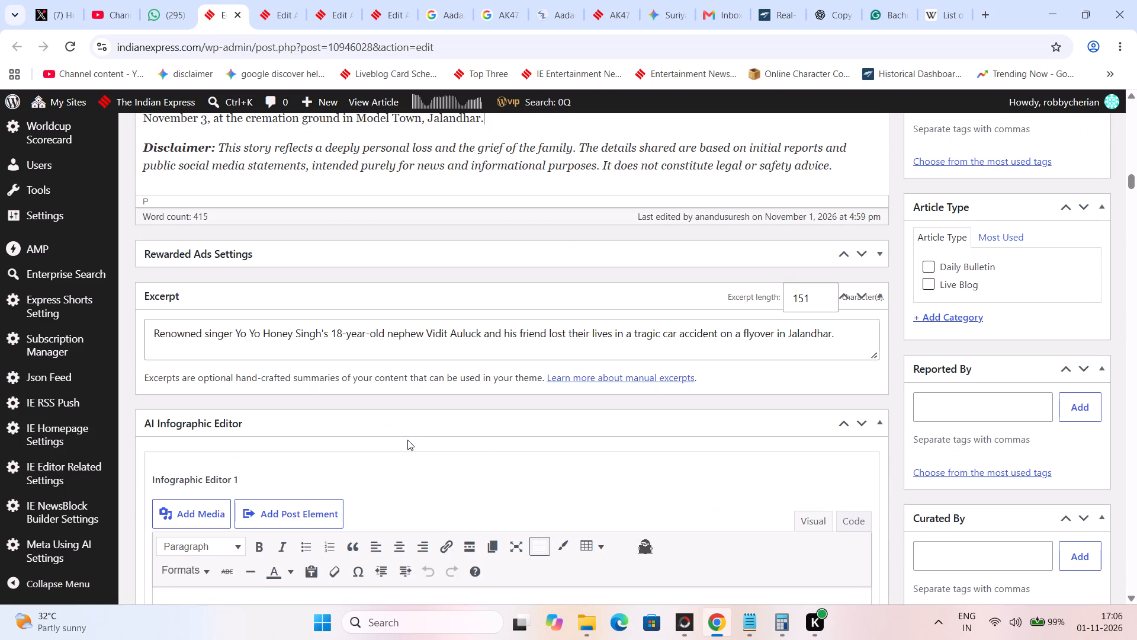
{"action": "scroll", "coordinate": [406, 437], "scroll_direction": "down", "scroll_amount": 5}
{"action": "scroll", "coordinate": [406, 437], "scroll_direction": "up", "scroll_amount": 3}
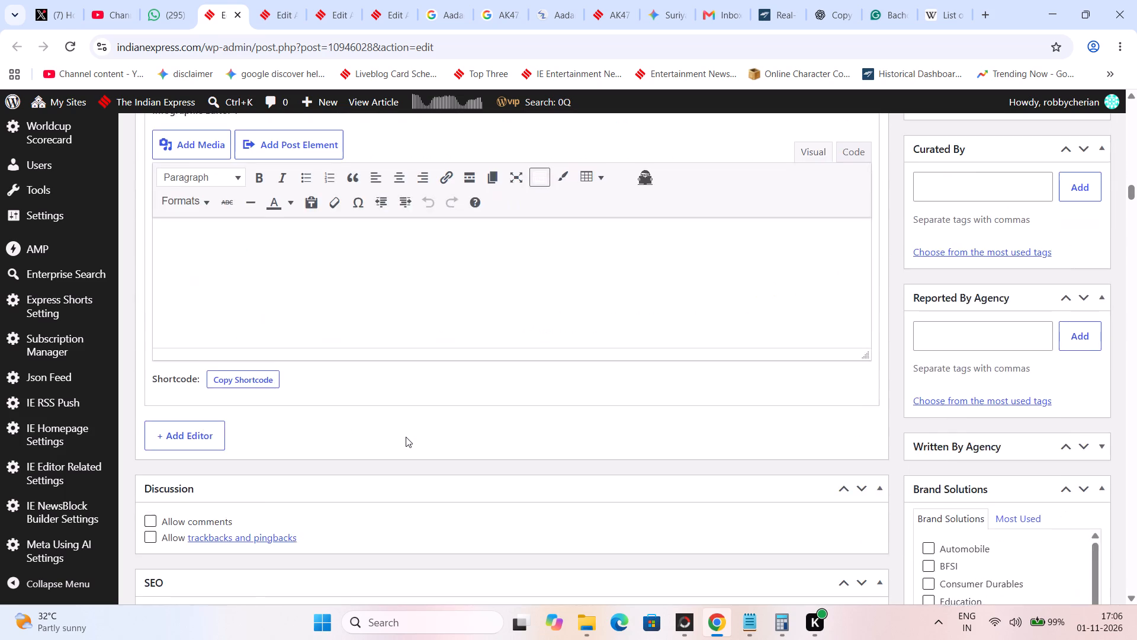
{"action": "scroll", "coordinate": [406, 437], "scroll_direction": "up", "scroll_amount": 3}
{"action": "scroll", "coordinate": [406, 437], "scroll_direction": "down", "scroll_amount": 12}
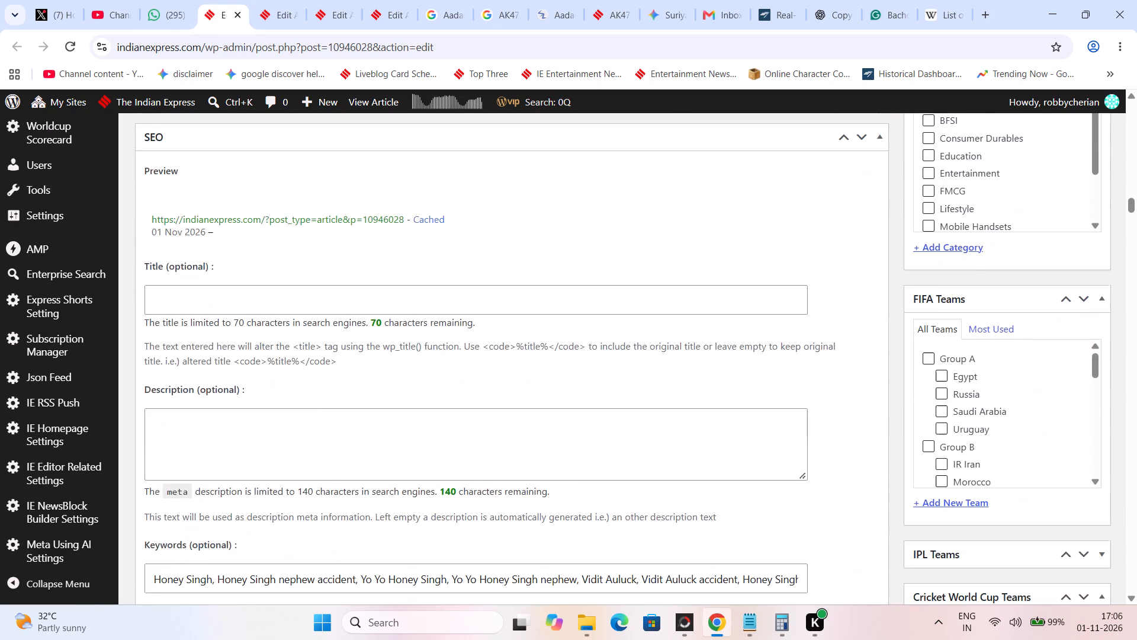
{"action": "scroll", "coordinate": [406, 437], "scroll_direction": "down", "scroll_amount": 4}
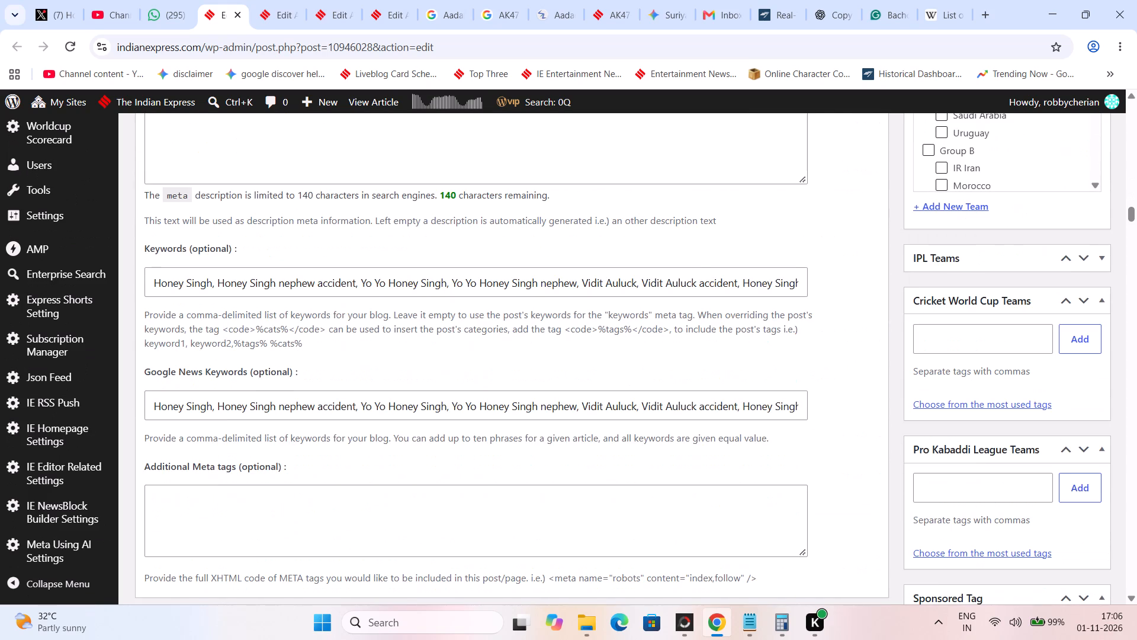
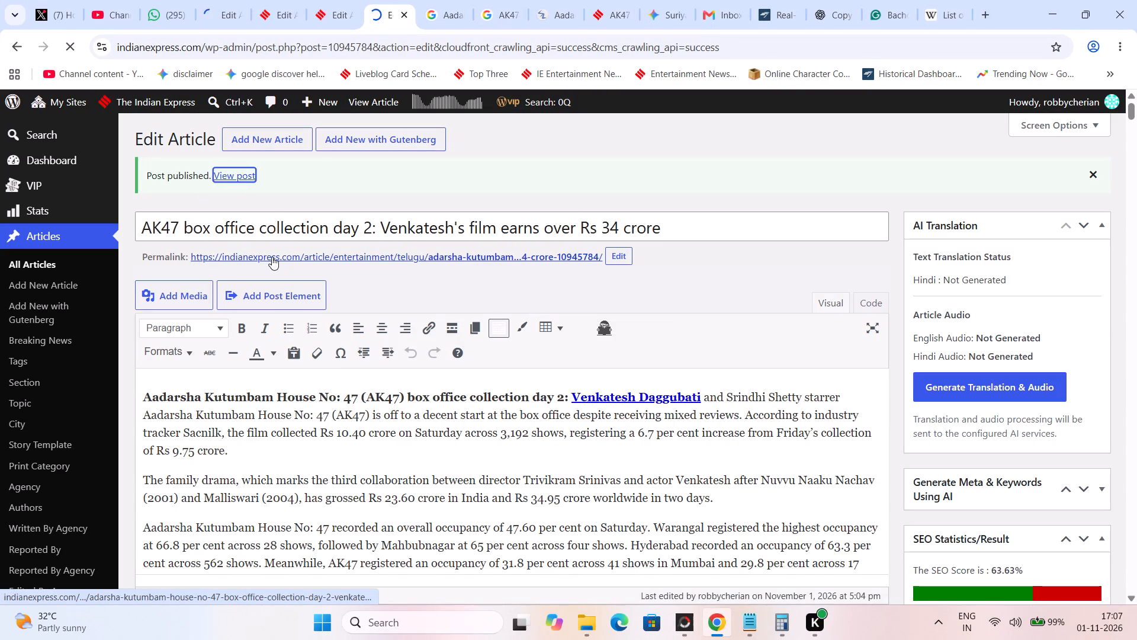
Review the published AK47 box office collection day 2 article on the live page, from the headline through the closing critics' review paragraphs.
{"action": "scroll", "coordinate": [285, 256], "scroll_direction": "down", "scroll_amount": 4}
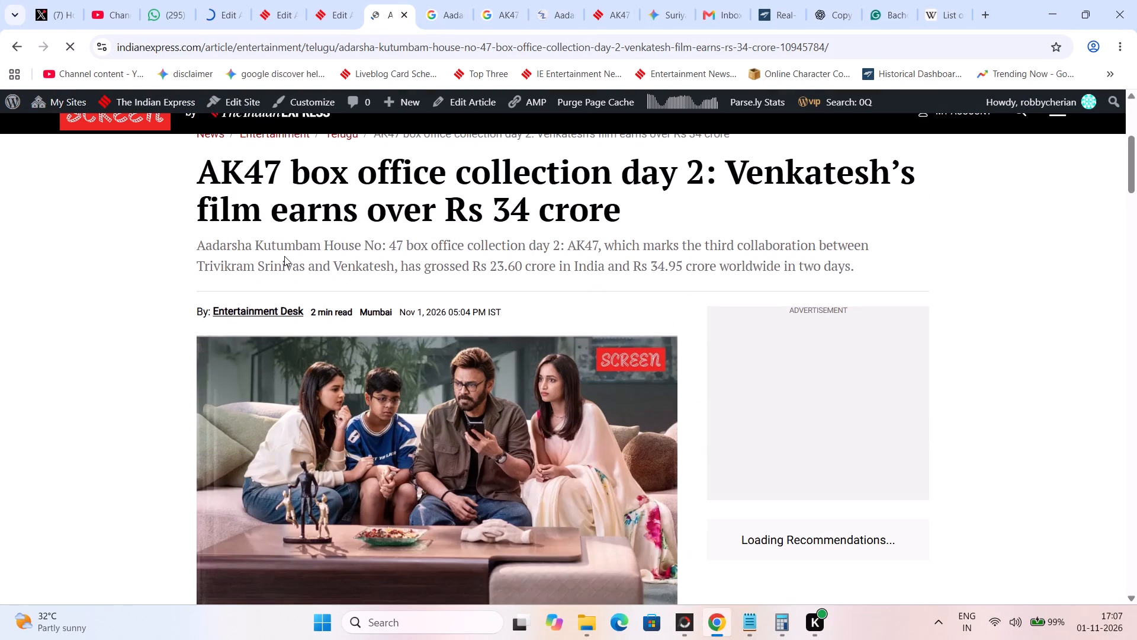
{"action": "scroll", "coordinate": [284, 256], "scroll_direction": "down", "scroll_amount": 7}
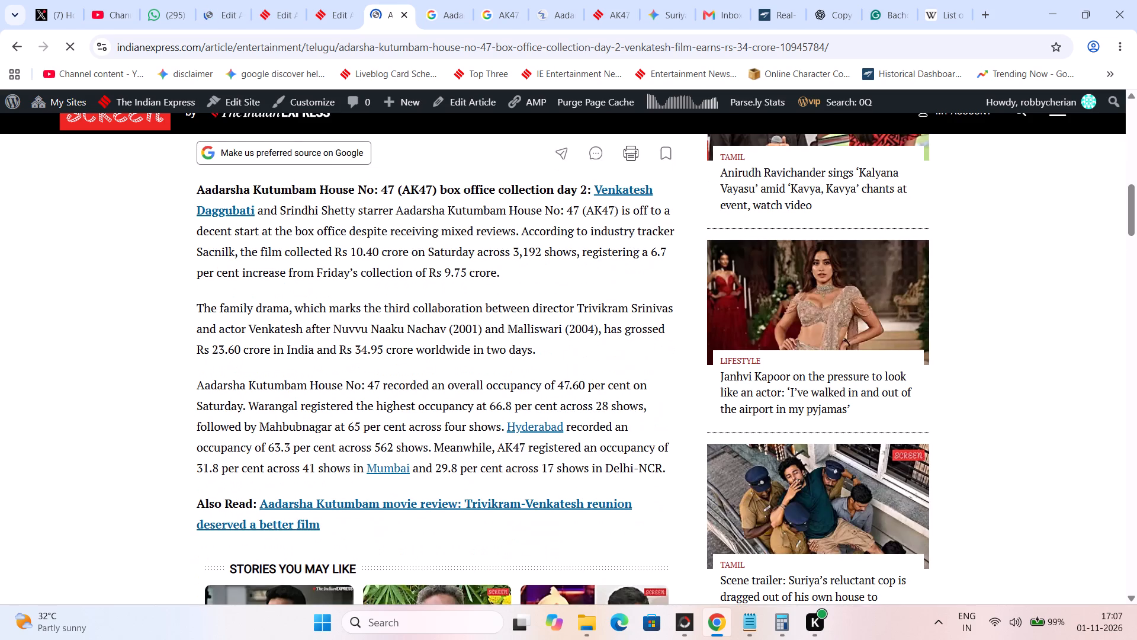
{"action": "scroll", "coordinate": [284, 256], "scroll_direction": "down", "scroll_amount": 8}
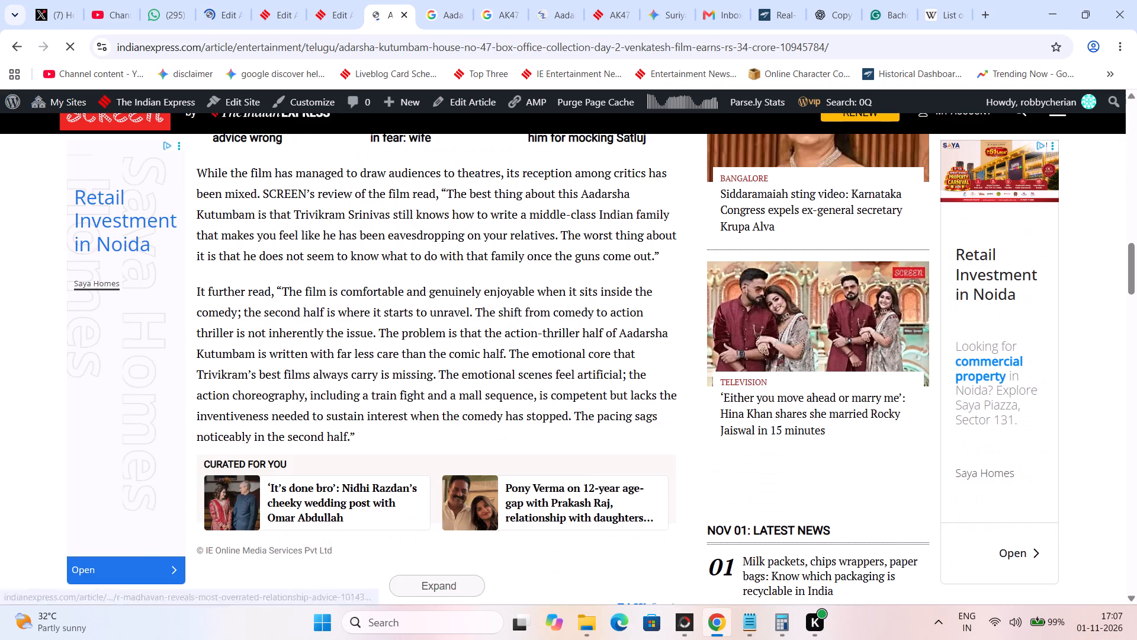
Look over the published AK47 box office article up to its headline and open the Entertainment section page.
{"action": "scroll", "coordinate": [284, 256], "scroll_direction": "up", "scroll_amount": 5}
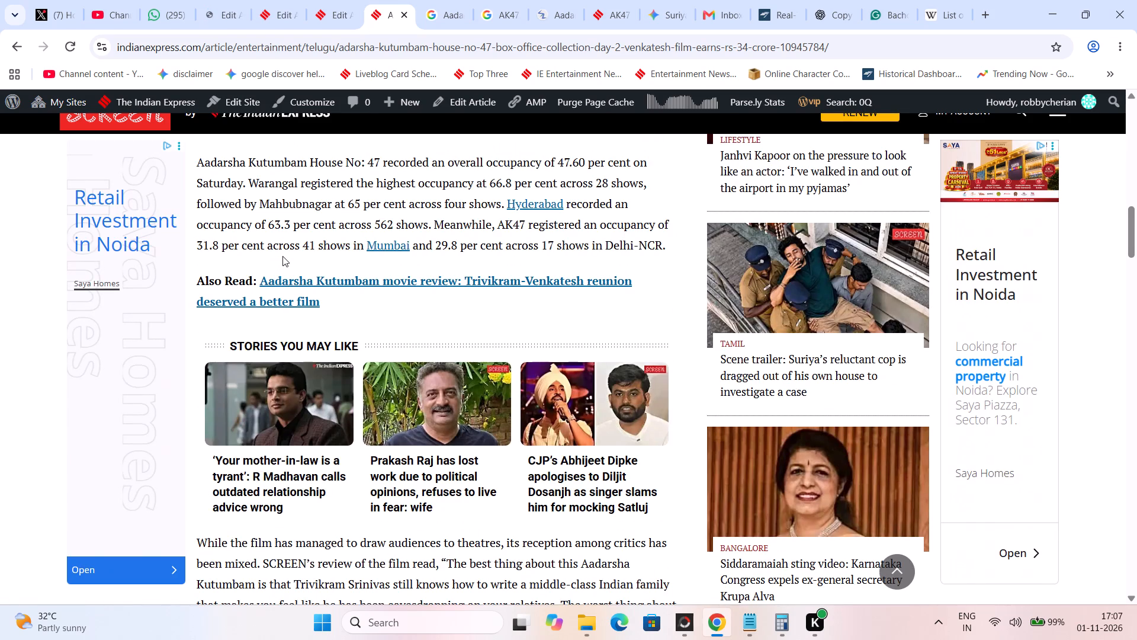
{"action": "scroll", "coordinate": [282, 256], "scroll_direction": "up", "scroll_amount": 13}
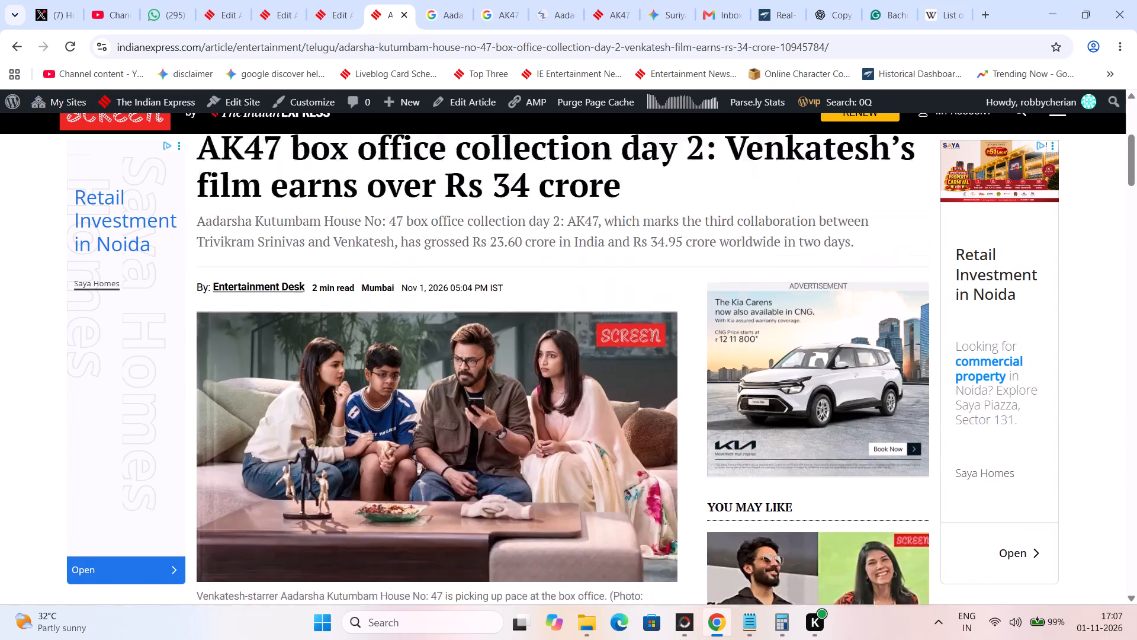
{"action": "left_click", "coordinate": [262, 349]}
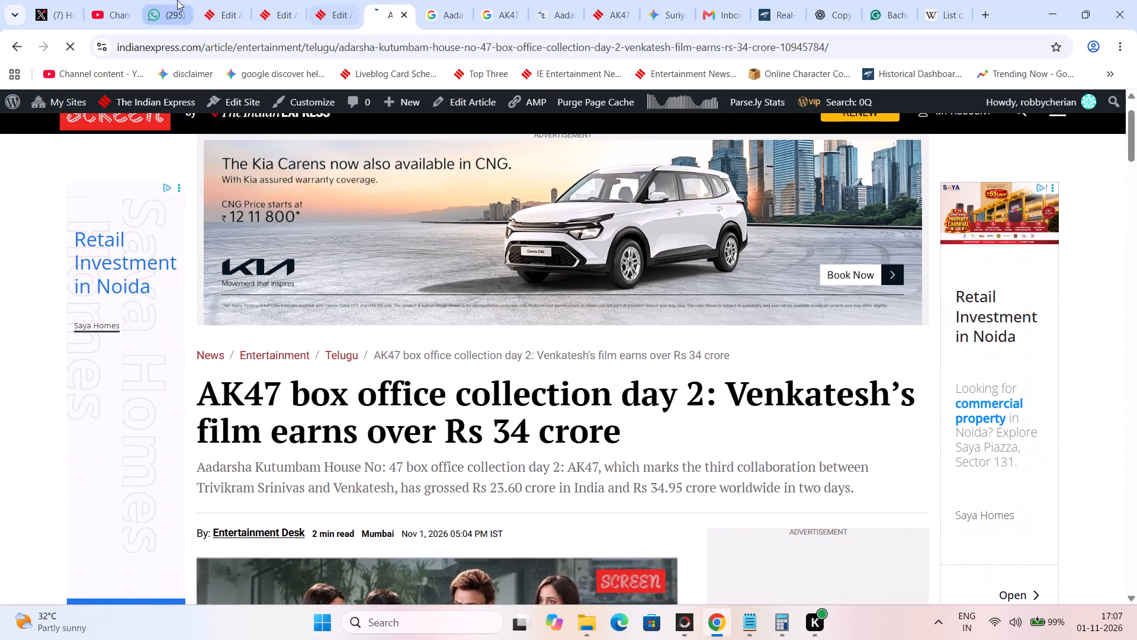
Return to the Yo Yo Honey Singh article and bring up its Express Shorts draft for editing.
{"action": "left_click", "coordinate": [233, 0]}
{"action": "left_click", "coordinate": [711, 384]}
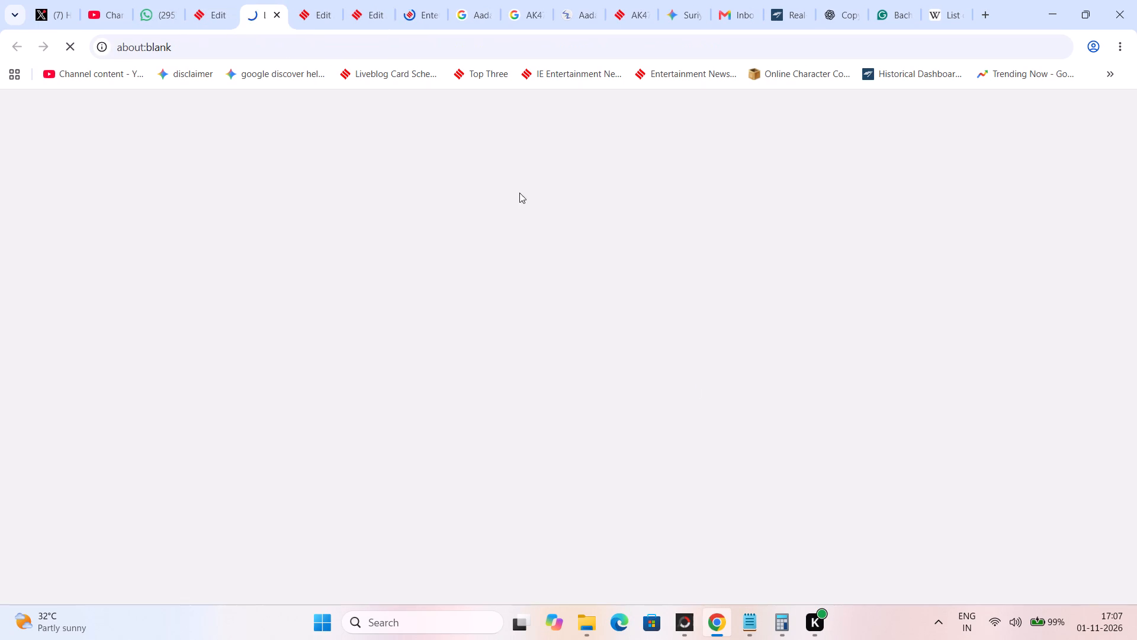
{"action": "left_click", "coordinate": [318, 0]}
{"action": "left_click", "coordinate": [367, 0]}
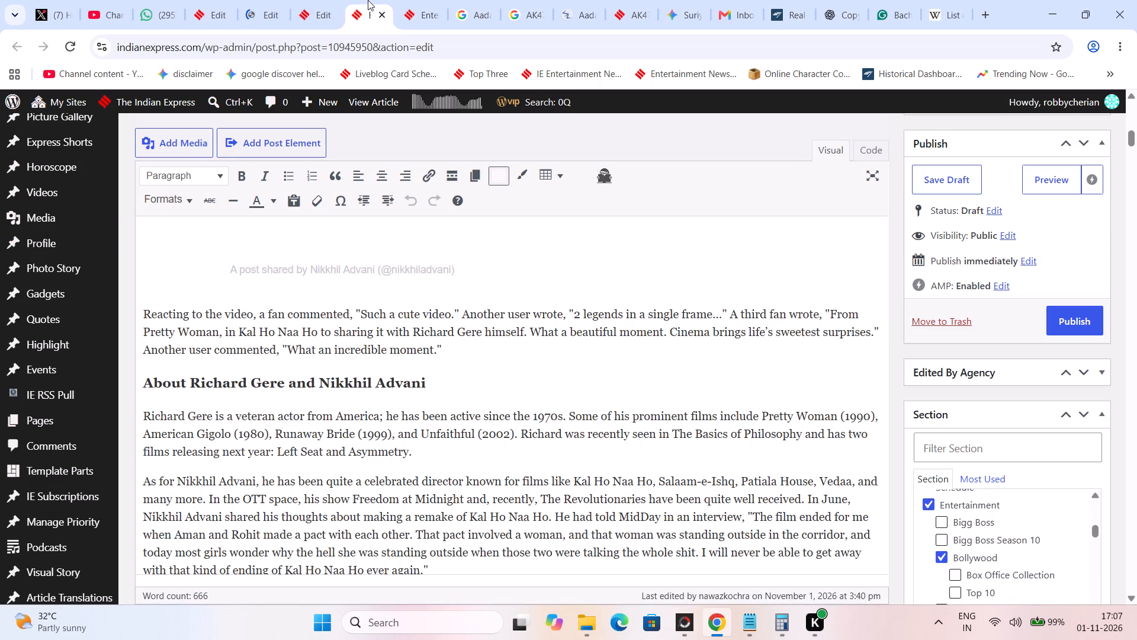
{"action": "left_click", "coordinate": [346, 0]}
{"action": "left_click", "coordinate": [266, 0]}
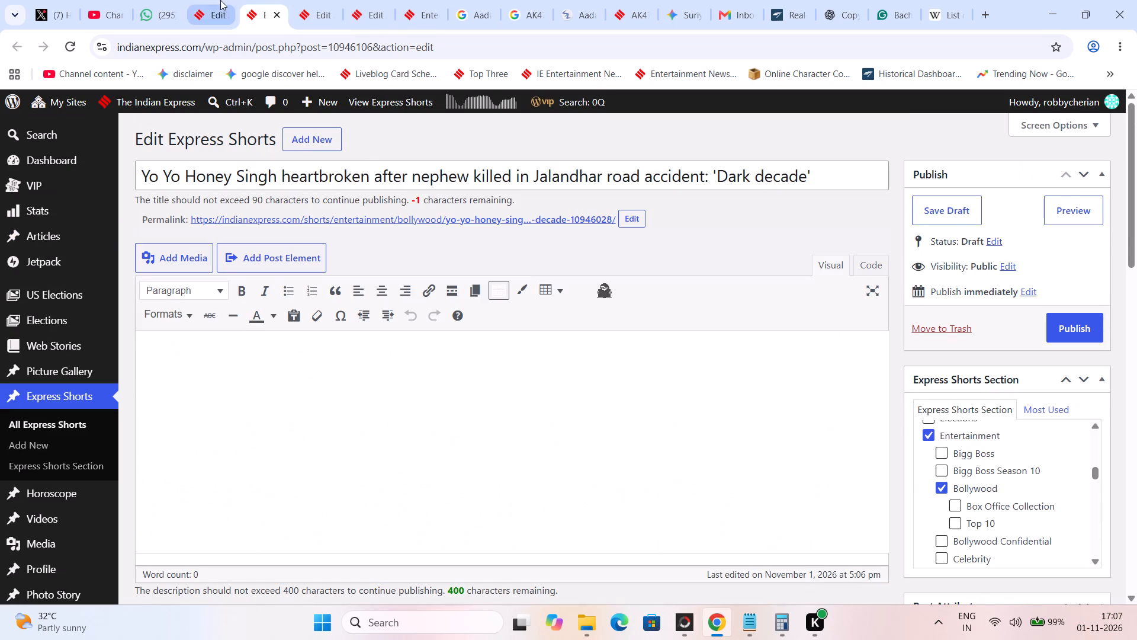
View the published post of the Yo Yo Honey Singh article from its editor.
{"action": "left_click", "coordinate": [216, 0]}
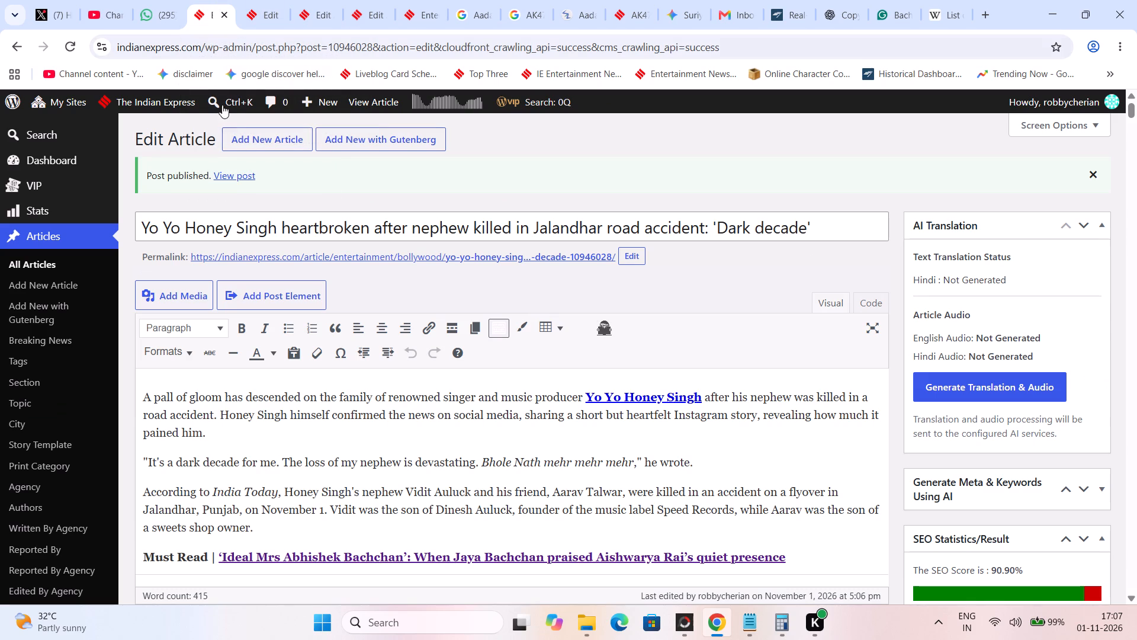
{"action": "left_click", "coordinate": [251, 178]}
Close the two Google search tabs for "AK47 MOVIE" and "Aadarsha Kutumbam House No. 47".
{"action": "left_click", "coordinate": [532, 0]}
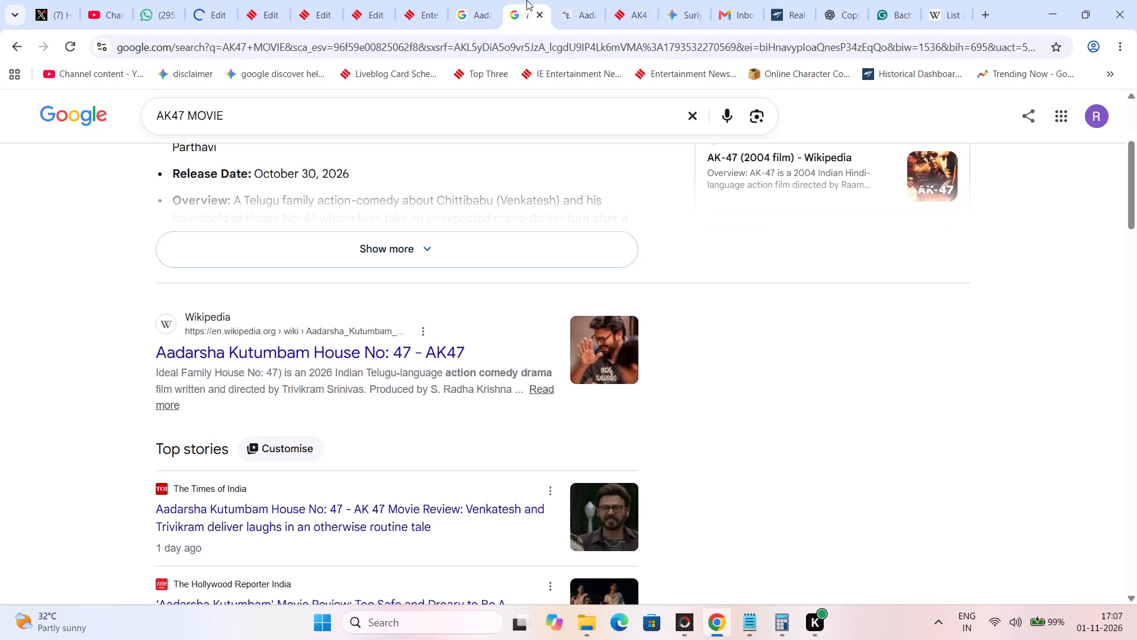
{"action": "left_click", "coordinate": [534, 12]}
{"action": "left_click", "coordinate": [538, 14]}
{"action": "left_click", "coordinate": [466, 0]}
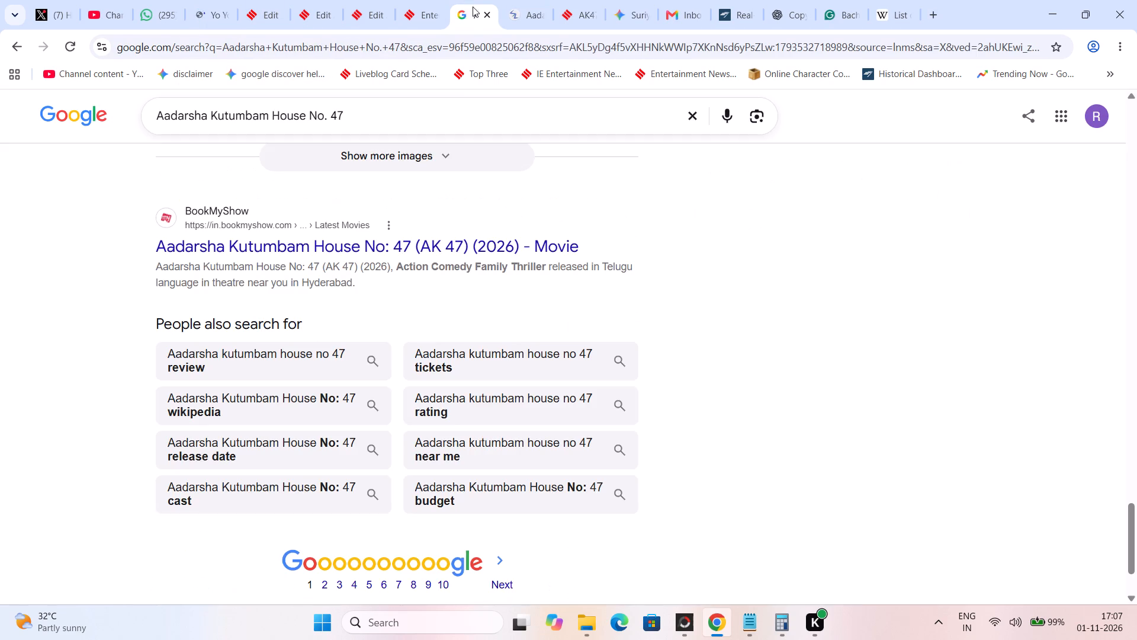
{"action": "left_click", "coordinate": [482, 16]}
Load the Hindustan Times entertainment page in place of Wikipedia's 2026 Indian films list and browse its headlines.
{"action": "left_click", "coordinate": [710, 0]}
{"action": "left_click", "coordinate": [835, 0]}
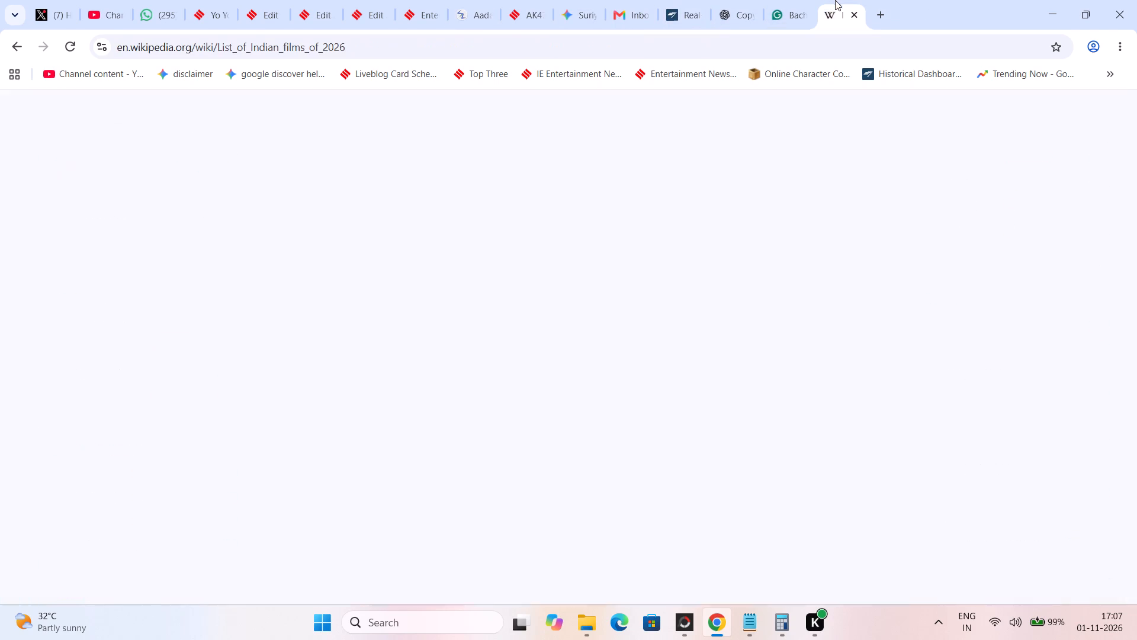
{"action": "left_click", "coordinate": [816, 36]}
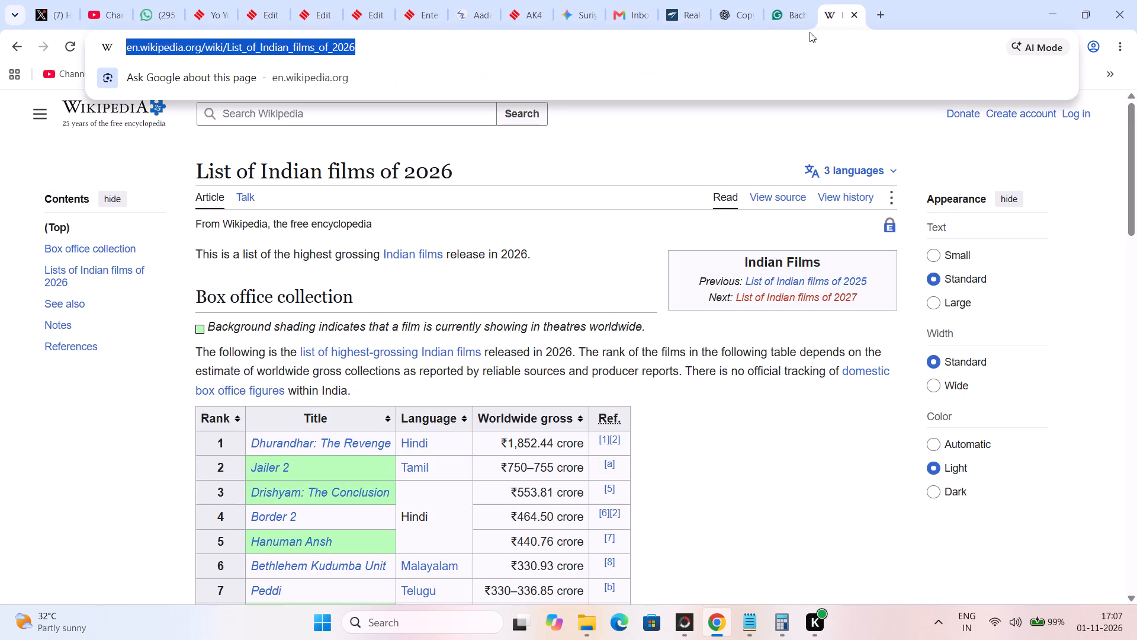
{"action": "key", "text": "BackSpace"}
{"action": "key", "text": "BackSpace"}
{"action": "key", "text": "h"}
{"action": "key", "text": "Return"}
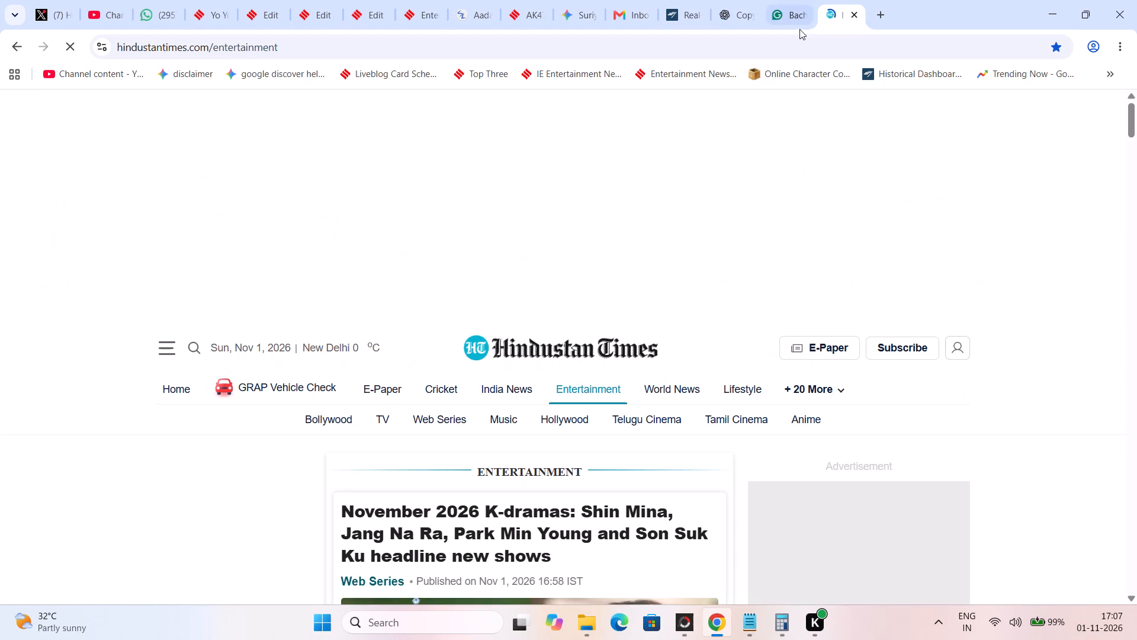
{"action": "scroll", "coordinate": [804, 248], "scroll_direction": "down", "scroll_amount": 8}
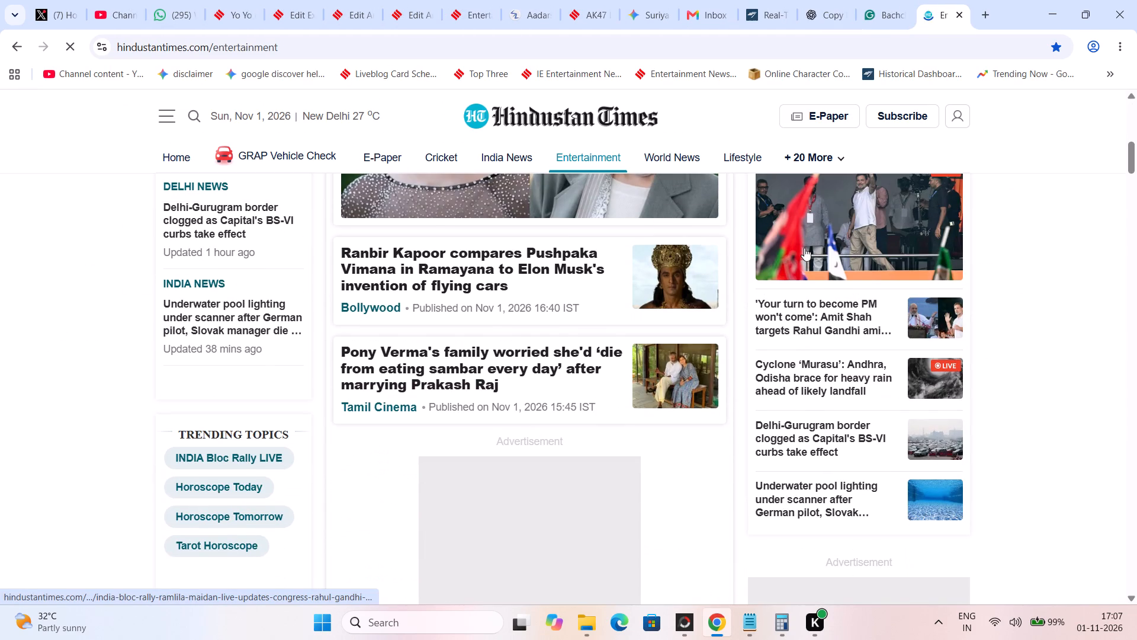
Open the Hindustan Times story on Pony Verma's family reaction to her marrying Prakash Raj and read it through to the end.
{"action": "scroll", "coordinate": [522, 329], "scroll_direction": "down", "scroll_amount": 1}
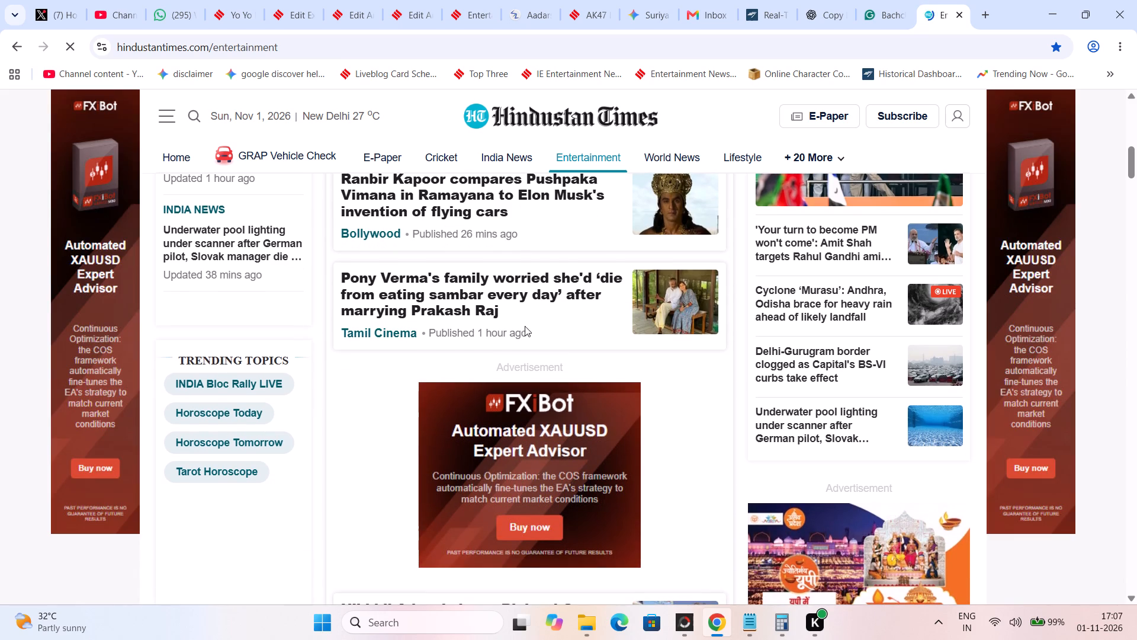
{"action": "left_click", "coordinate": [549, 290]}
{"action": "scroll", "coordinate": [549, 290], "scroll_direction": "down", "scroll_amount": 4}
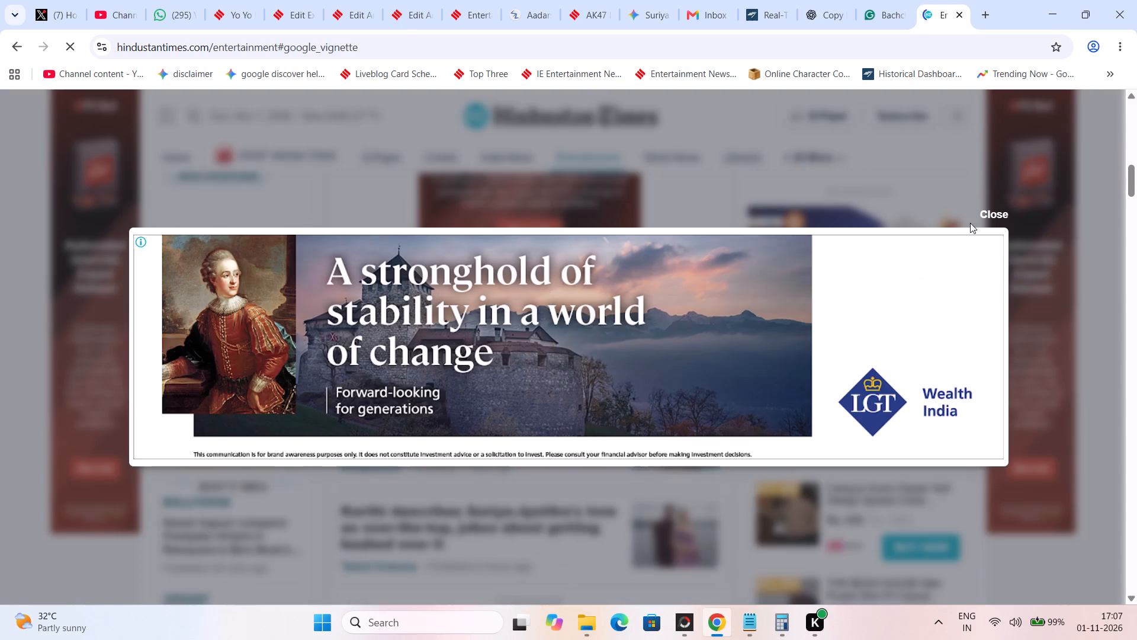
{"action": "left_click", "coordinate": [1000, 205]}
{"action": "scroll", "coordinate": [734, 251], "scroll_direction": "down", "scroll_amount": 5}
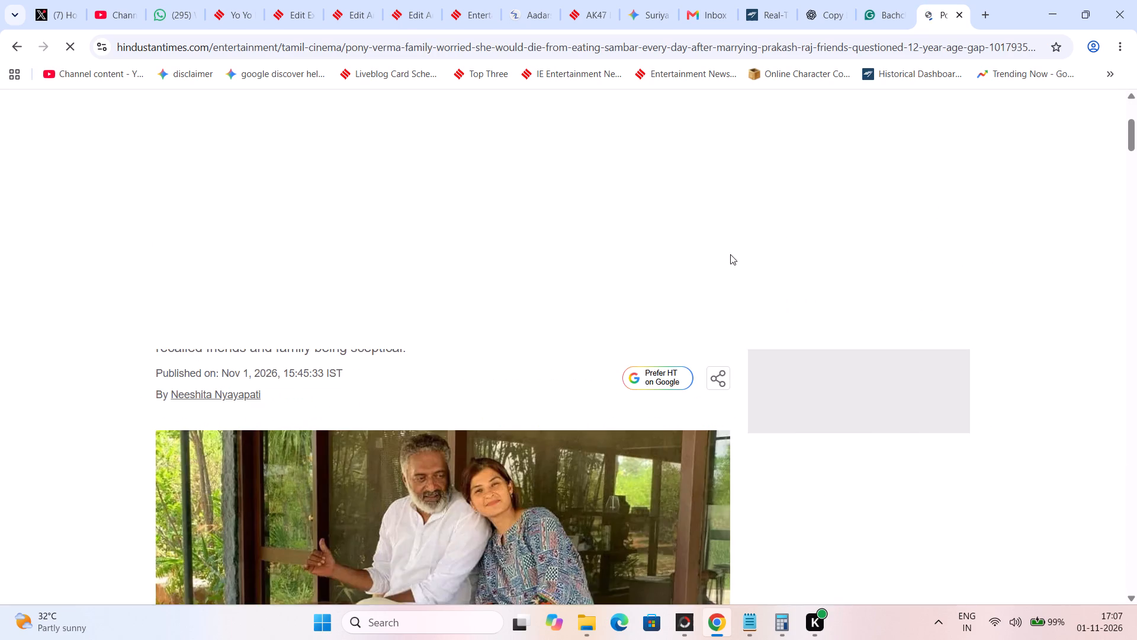
{"action": "scroll", "coordinate": [730, 254], "scroll_direction": "down", "scroll_amount": 11}
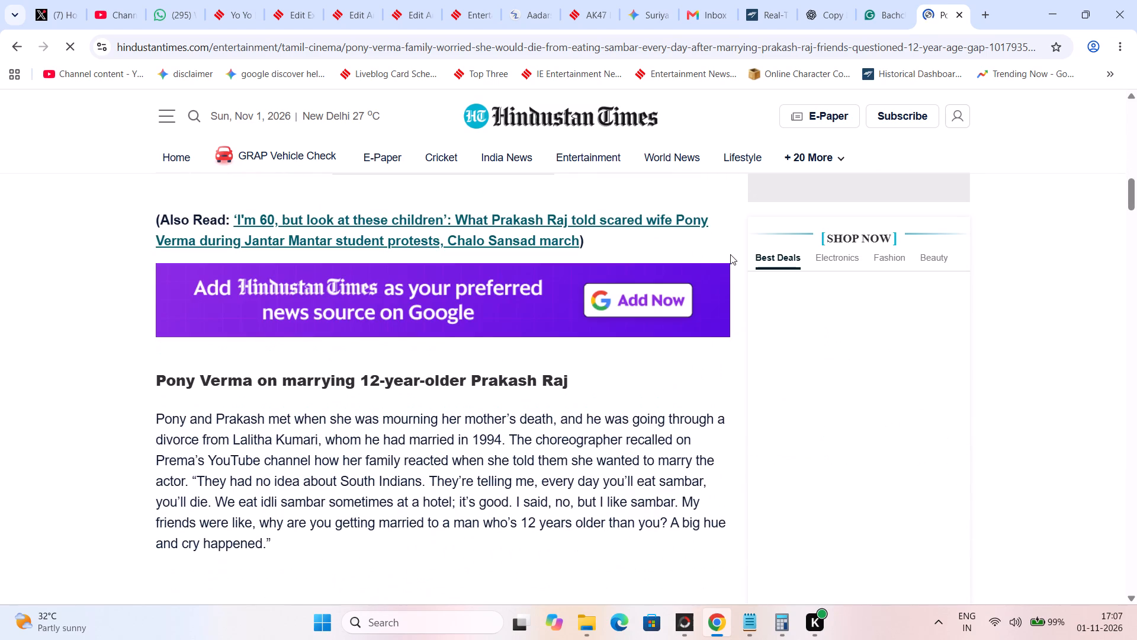
{"action": "scroll", "coordinate": [730, 254], "scroll_direction": "down", "scroll_amount": 8}
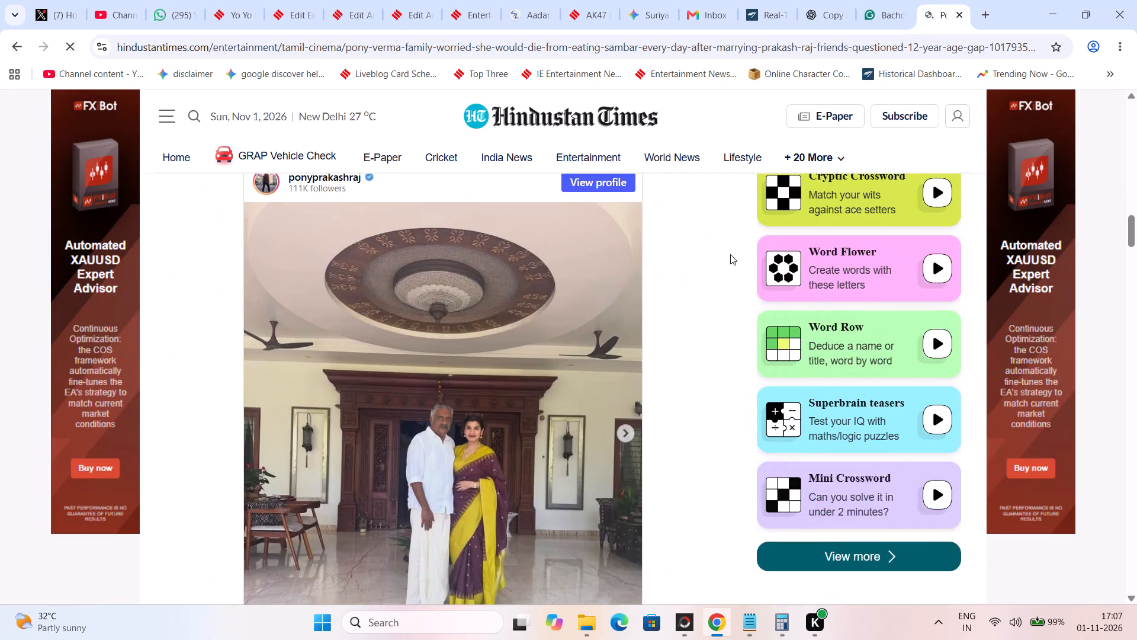
{"action": "scroll", "coordinate": [730, 254], "scroll_direction": "down", "scroll_amount": 18}
{"action": "scroll", "coordinate": [730, 254], "scroll_direction": "down", "scroll_amount": 10}
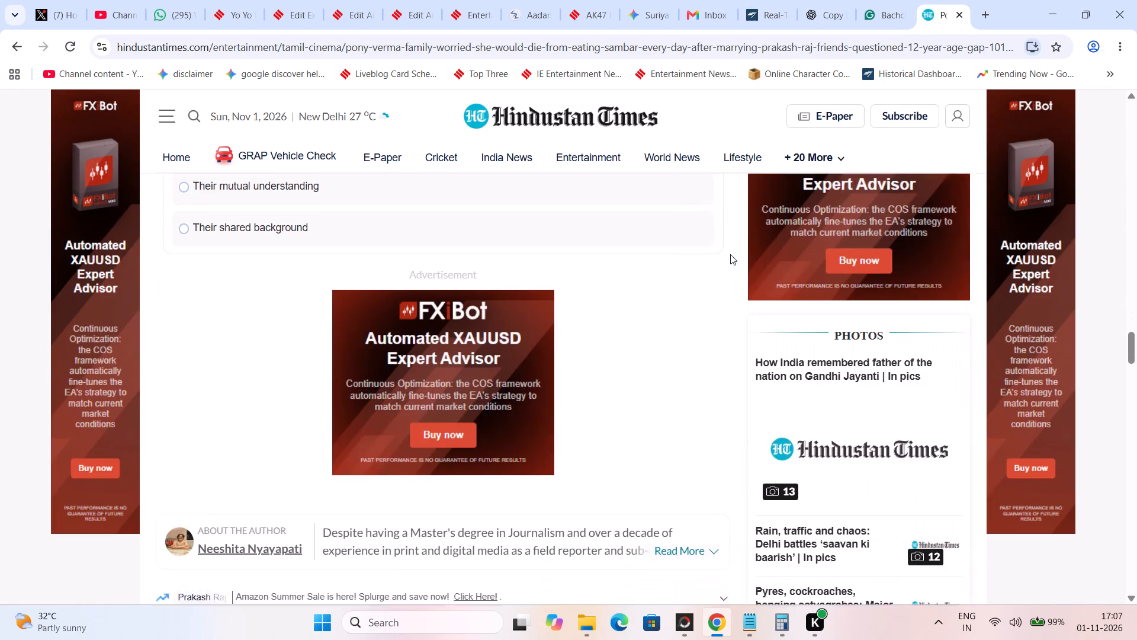
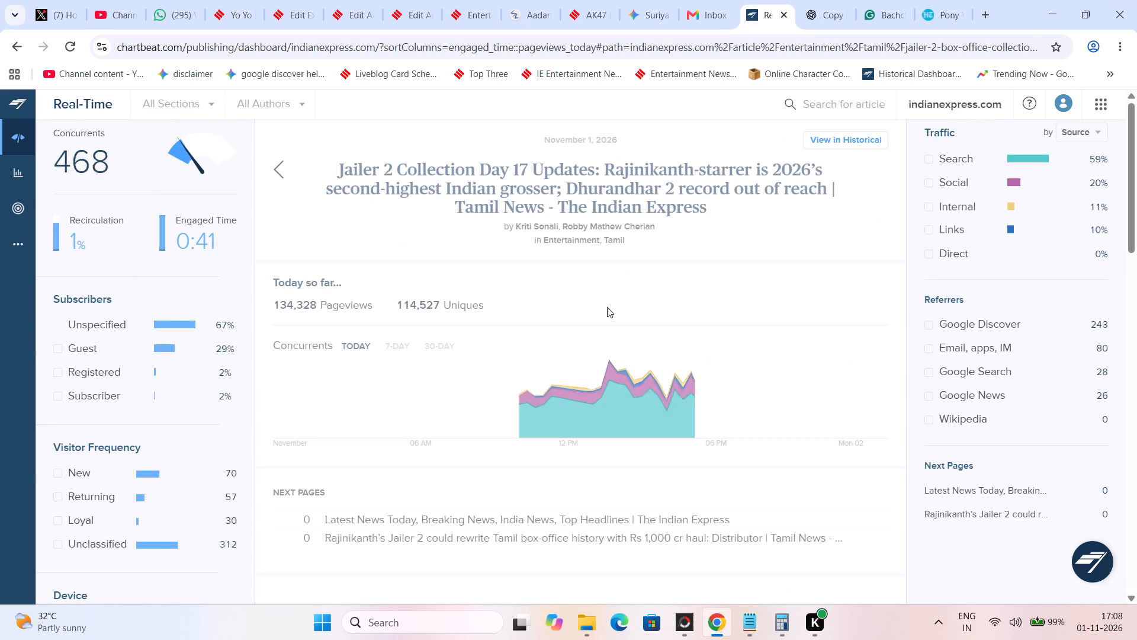
Go back from the Jailer 2 Collection Day 17 article's real-time statistics to the site's Real-Time dashboard.
{"action": "left_click", "coordinate": [277, 174]}
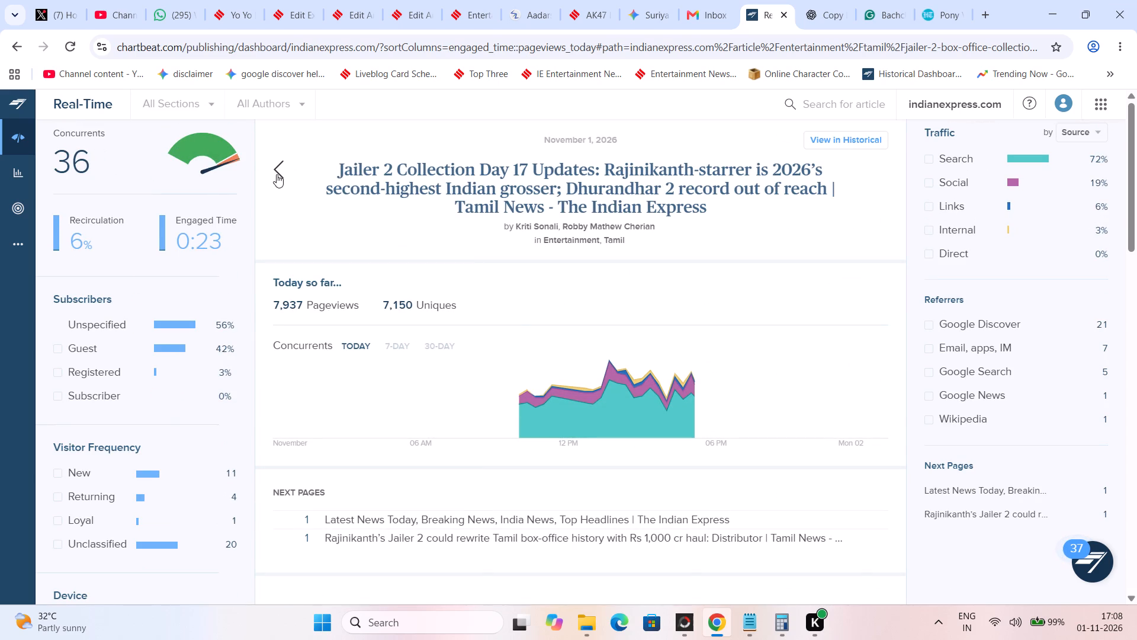
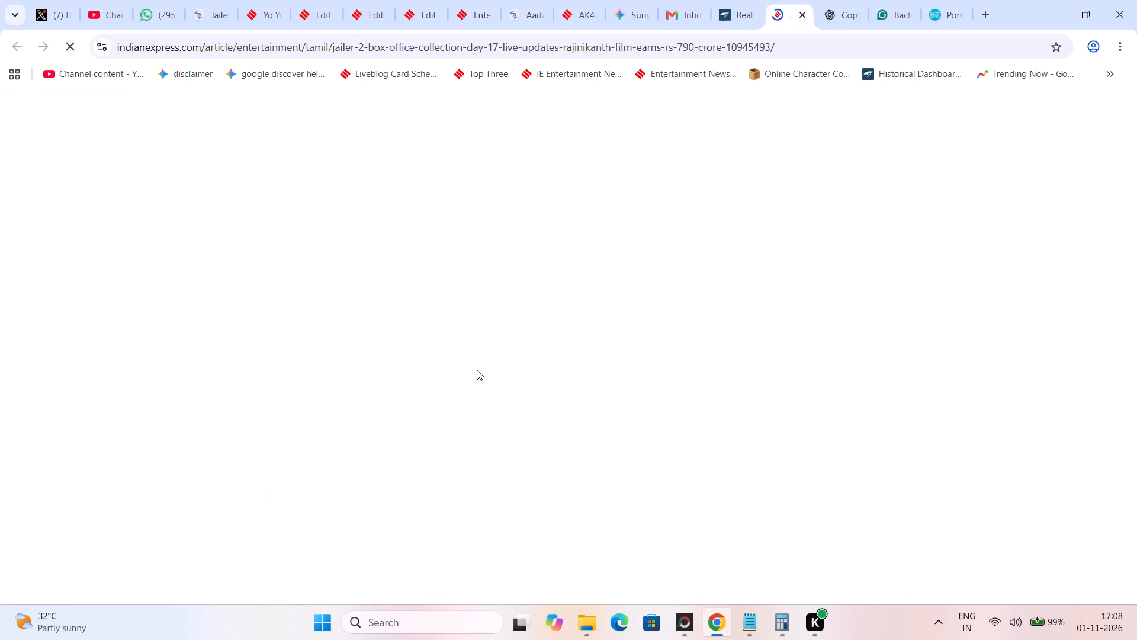
Copy the heading and text of the 04:50 PM update in the Jailer 2 live blog into the new entry's body as plain text.
{"action": "scroll", "coordinate": [506, 380], "scroll_direction": "down", "scroll_amount": 6}
{"action": "scroll", "coordinate": [507, 380], "scroll_direction": "up", "scroll_amount": 2}
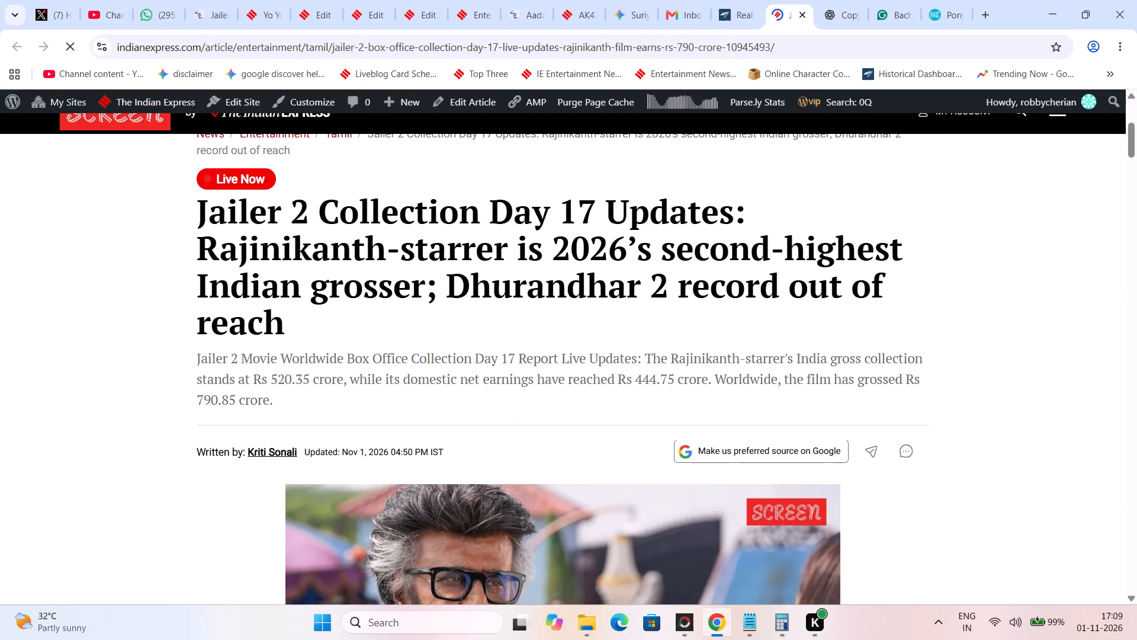
{"action": "scroll", "coordinate": [506, 379], "scroll_direction": "down", "scroll_amount": 17}
{"action": "scroll", "coordinate": [506, 379], "scroll_direction": "down", "scroll_amount": 5}
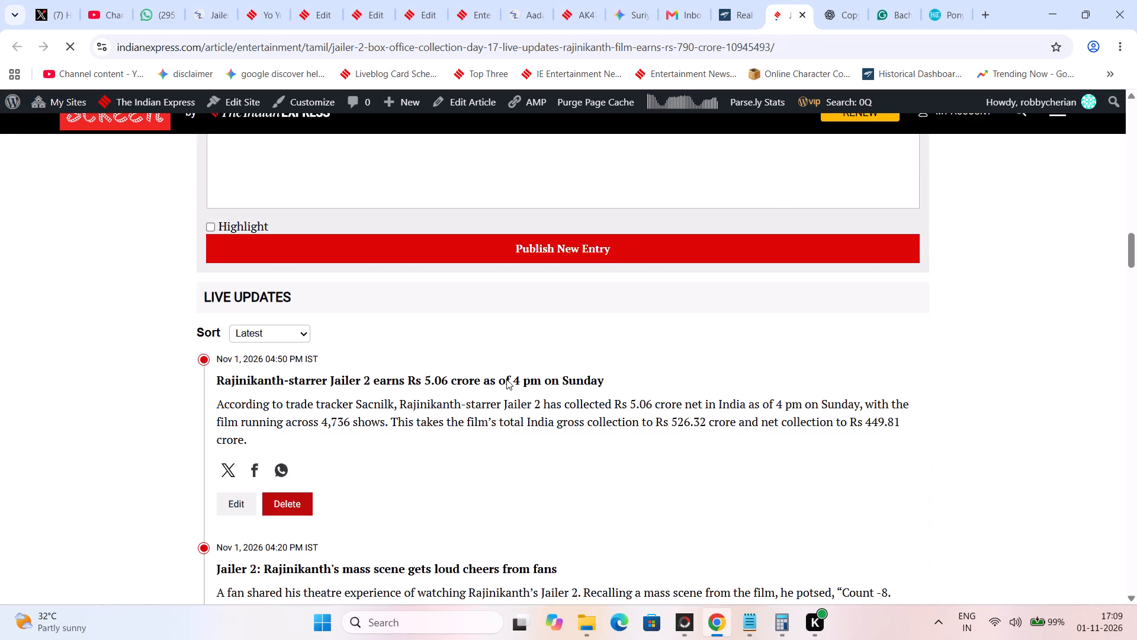
{"action": "scroll", "coordinate": [506, 379], "scroll_direction": "down", "scroll_amount": 4}
{"action": "scroll", "coordinate": [506, 379], "scroll_direction": "up", "scroll_amount": 3}
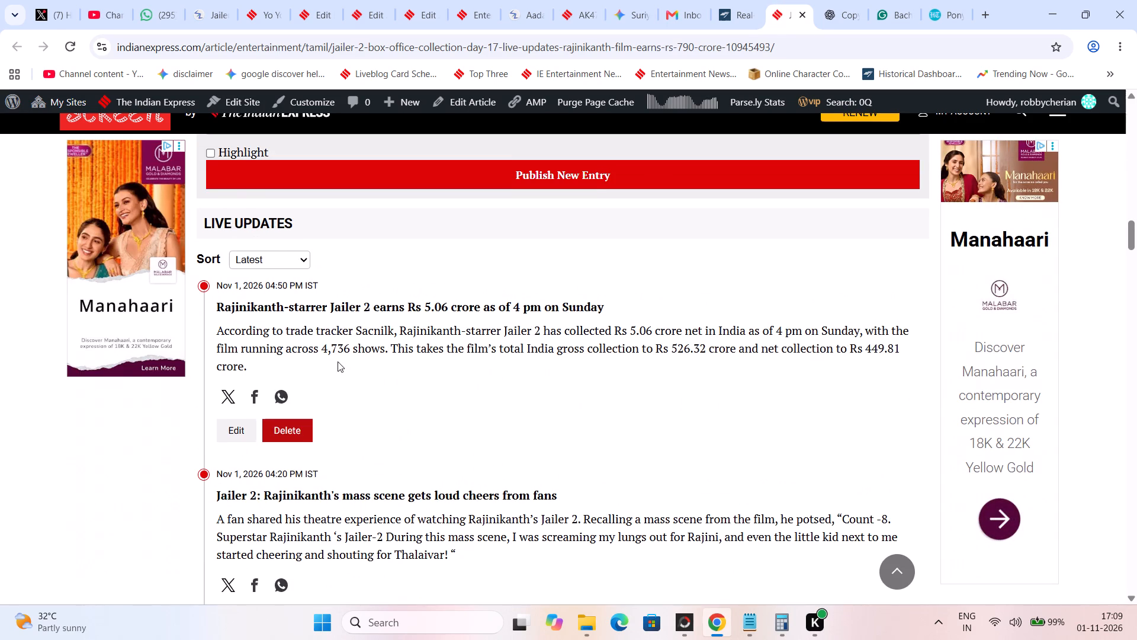
{"action": "left_click_drag", "start_coordinate": [335, 361], "coordinate": [219, 307]}
{"action": "key", "text": "ctrl+c"}
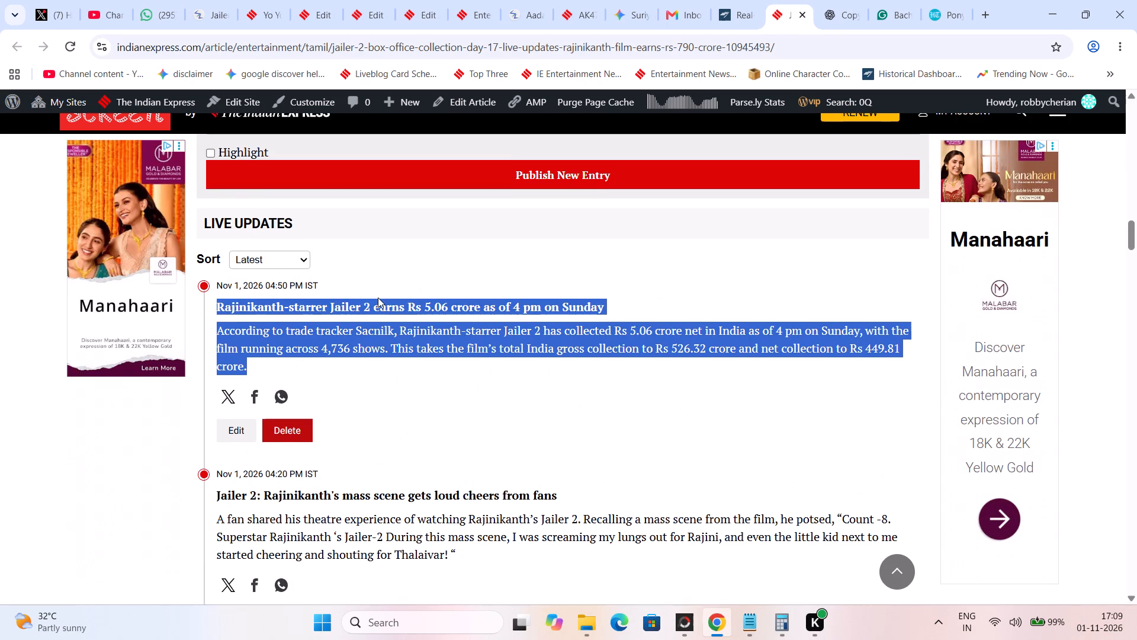
{"action": "scroll", "coordinate": [378, 297], "scroll_direction": "up", "scroll_amount": 3}
{"action": "right_click", "coordinate": [320, 231]}
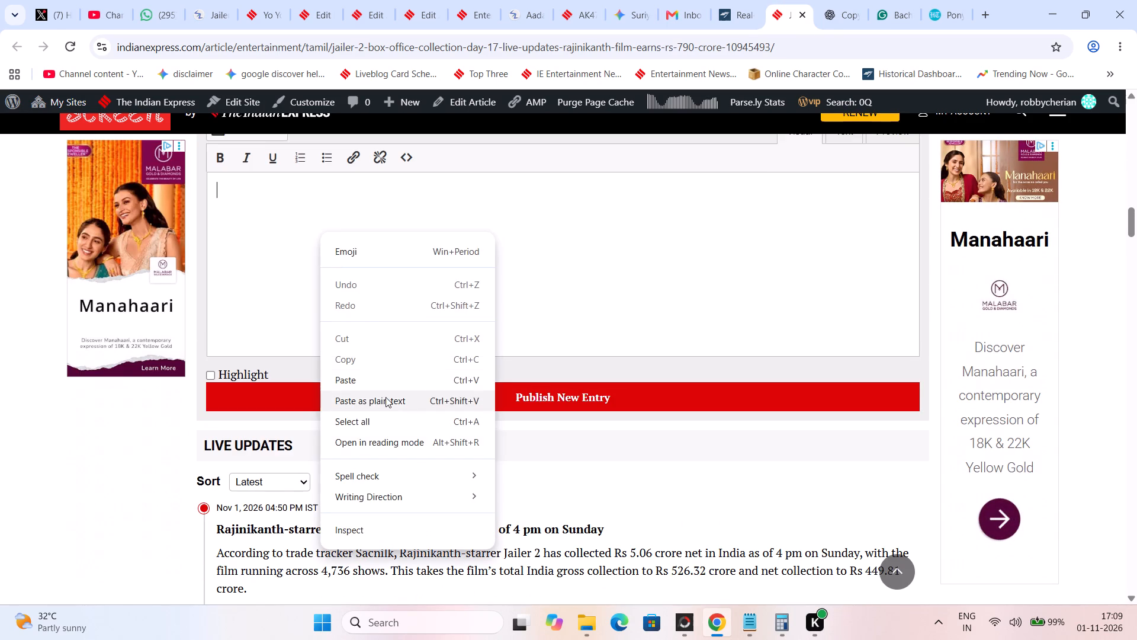
{"action": "left_click", "coordinate": [386, 397]}
Move the line "Rajinikanth-starrer Jailer 2 earns Rs 5.06 crore as of 4 pm on Sunday" from the entry body into its heading.
{"action": "scroll", "coordinate": [355, 305], "scroll_direction": "up", "scroll_amount": 2}
{"action": "triple_click", "coordinate": [367, 340]}
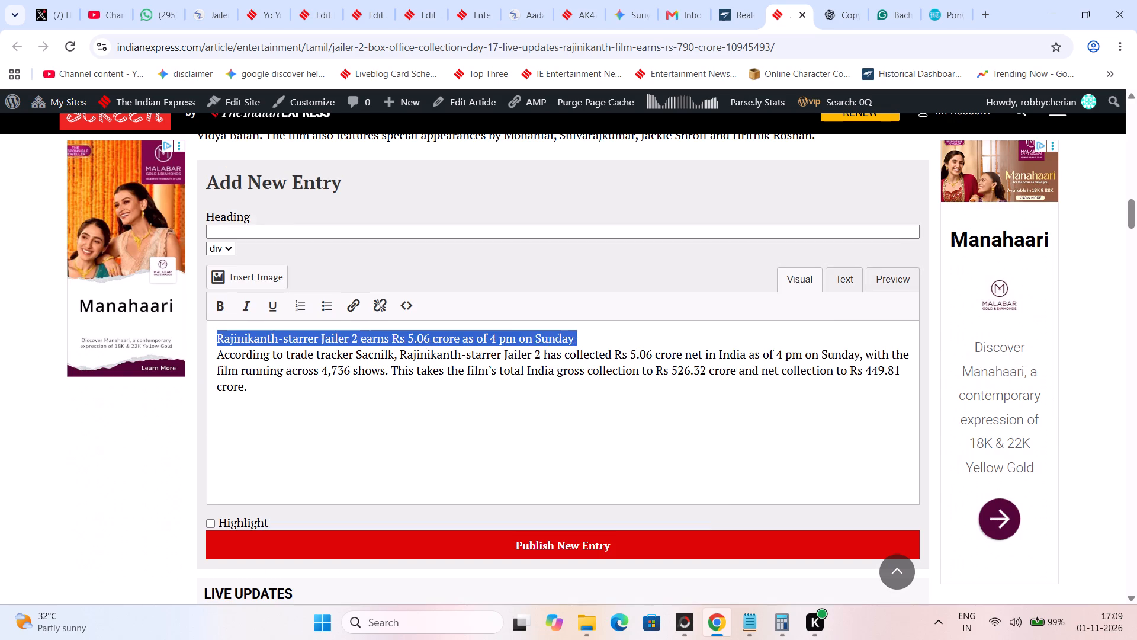
{"action": "key", "text": "ctrl+x"}
{"action": "left_click", "coordinate": [413, 223]}
{"action": "left_click", "coordinate": [408, 230], "text": "ctrl"}
{"action": "key", "text": "ctrl+v"}
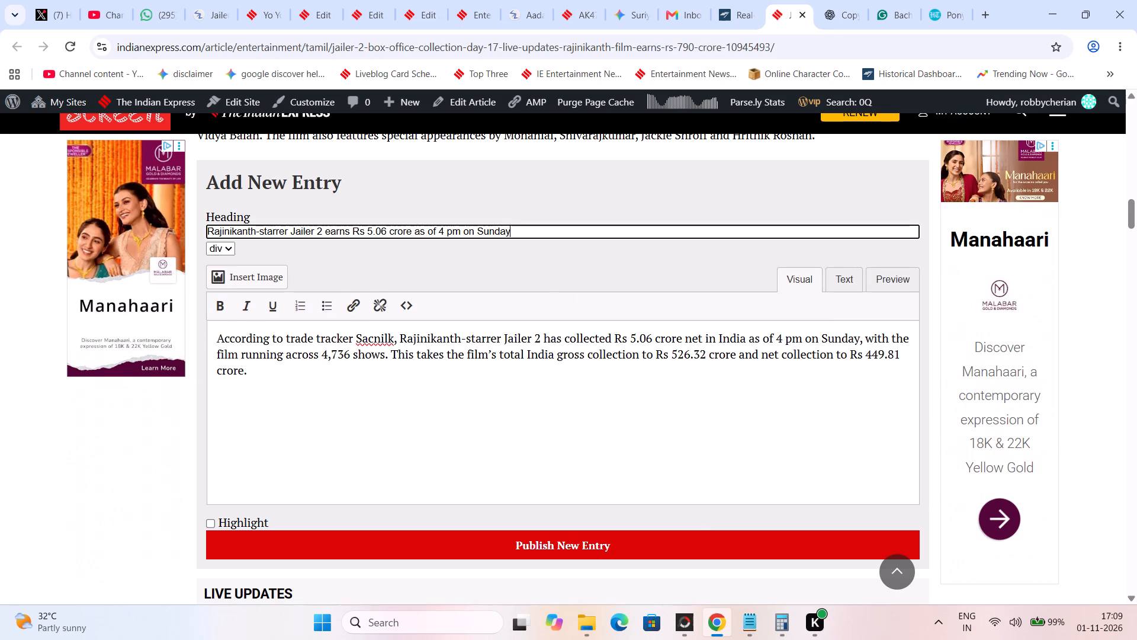
Delete the closing sentence about the film's total India gross and net collections from the new entry's body.
{"action": "left_click_drag", "start_coordinate": [506, 367], "coordinate": [416, 359]}
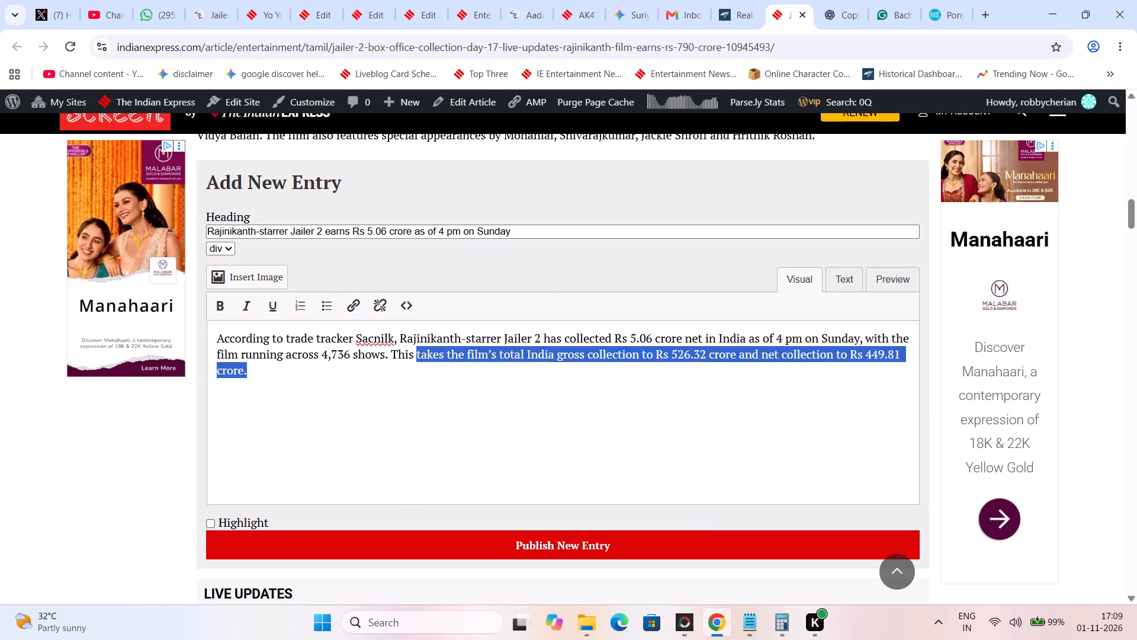
{"action": "left_click_drag", "start_coordinate": [416, 359], "coordinate": [388, 358]}
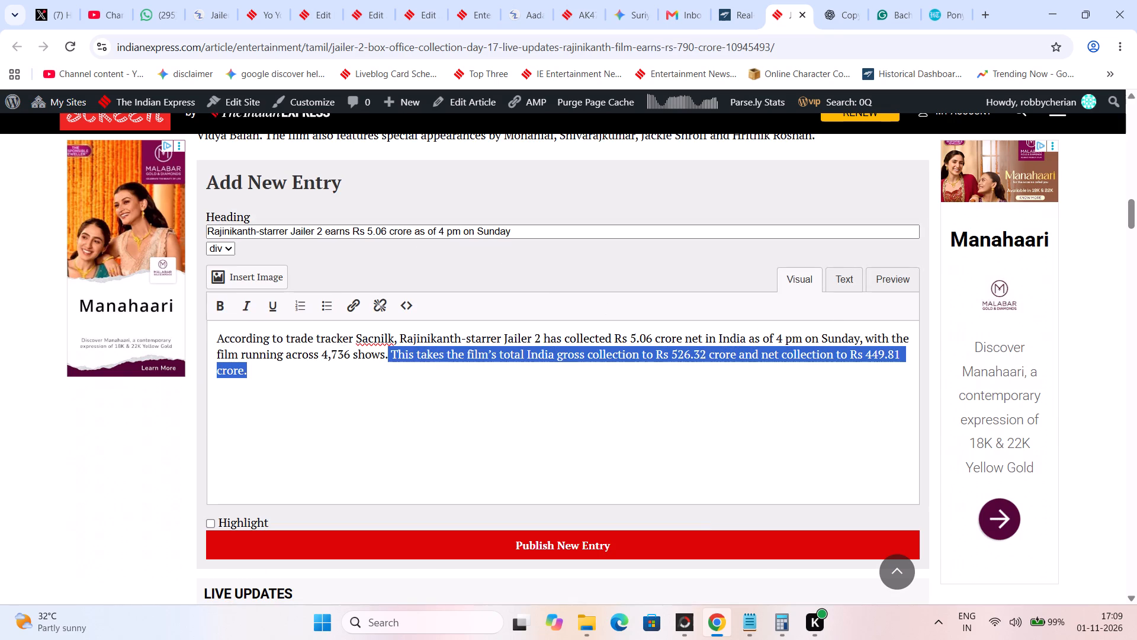
{"action": "key", "text": "BackSpace"}
Check Sacnilk's Jailer 2 Day 18 box office report for the latest live estimate.
{"action": "left_click", "coordinate": [213, 0]}
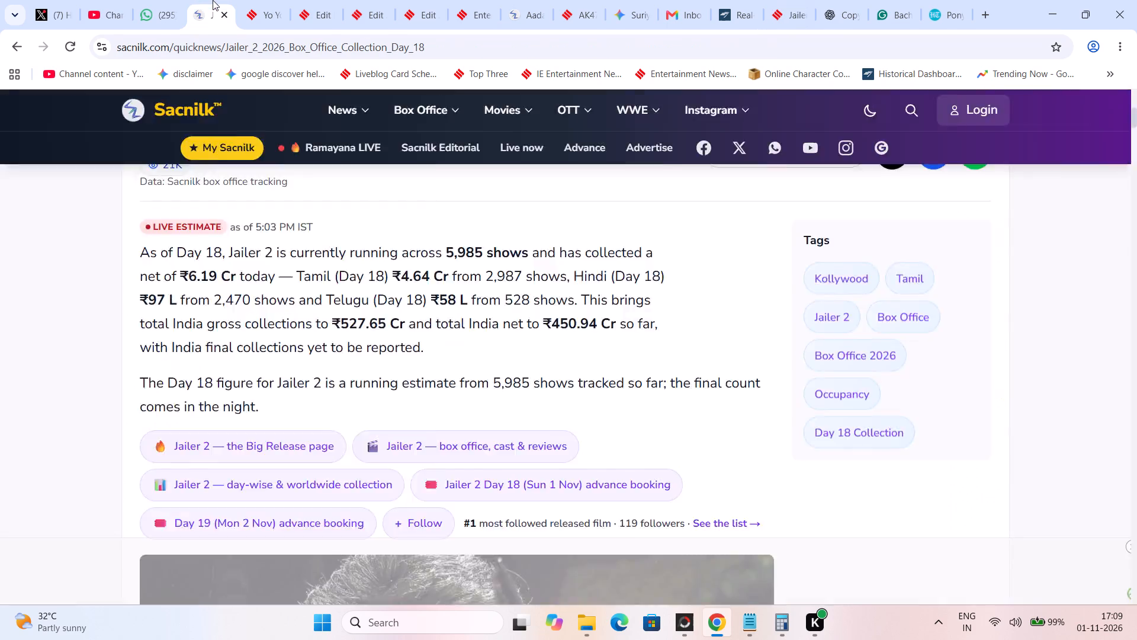
{"action": "left_click", "coordinate": [683, 151]}
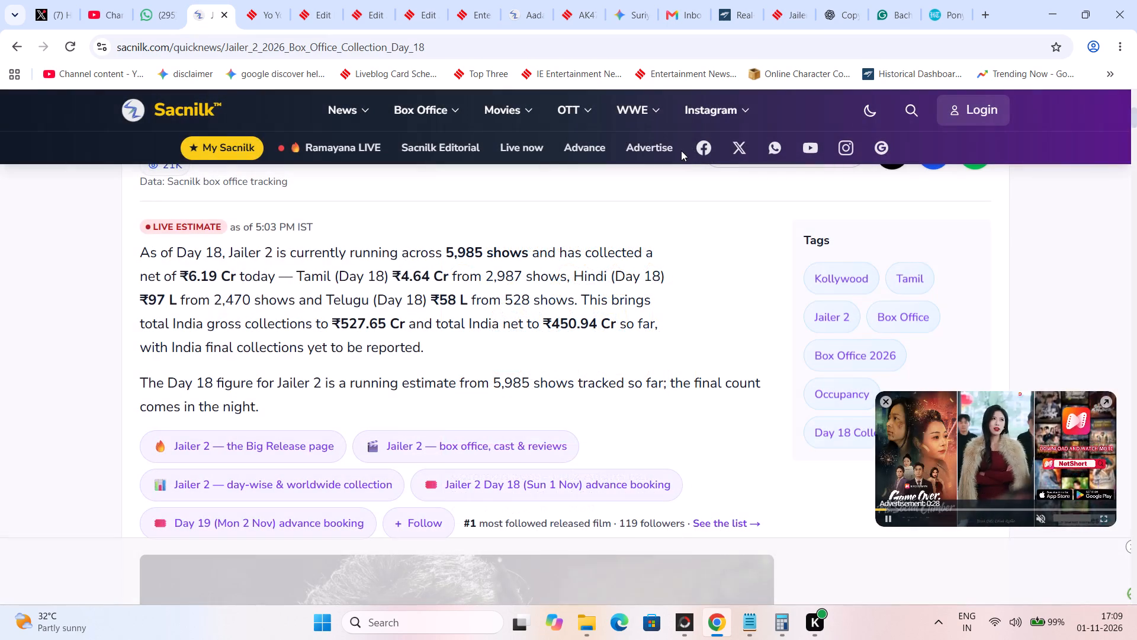
{"action": "scroll", "coordinate": [677, 153], "scroll_direction": "up", "scroll_amount": 1}
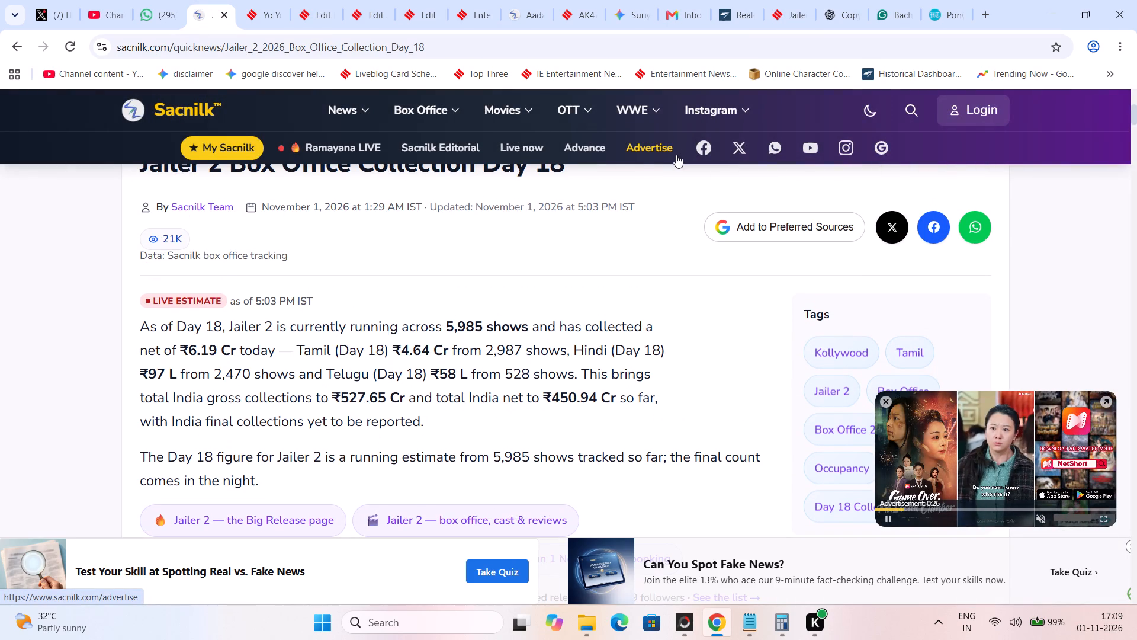
{"action": "left_click", "coordinate": [594, 0]}
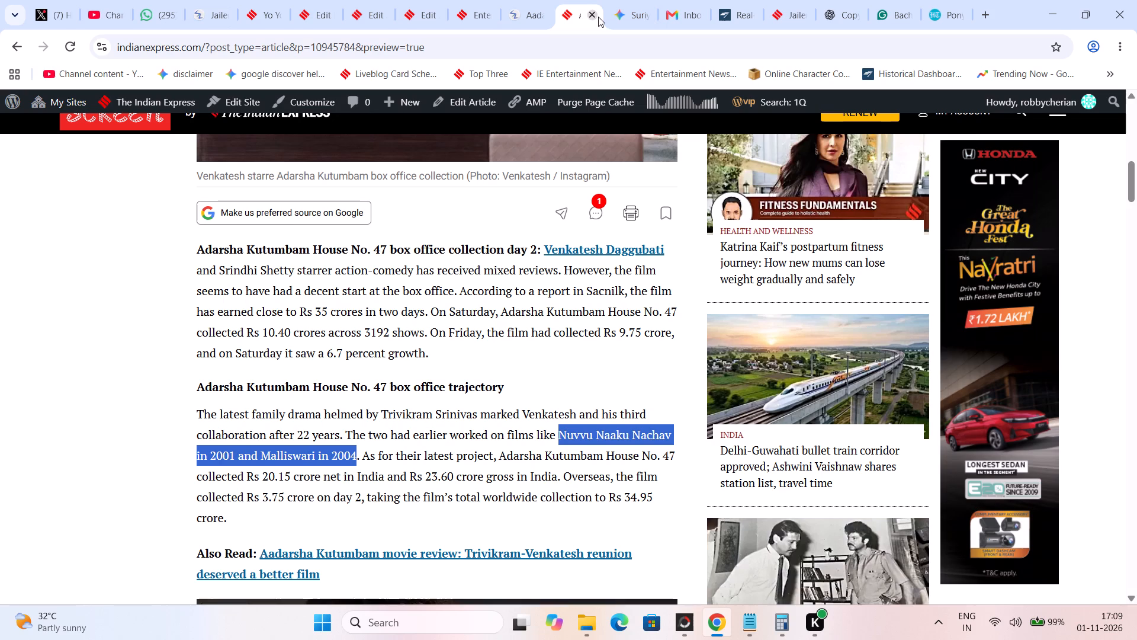
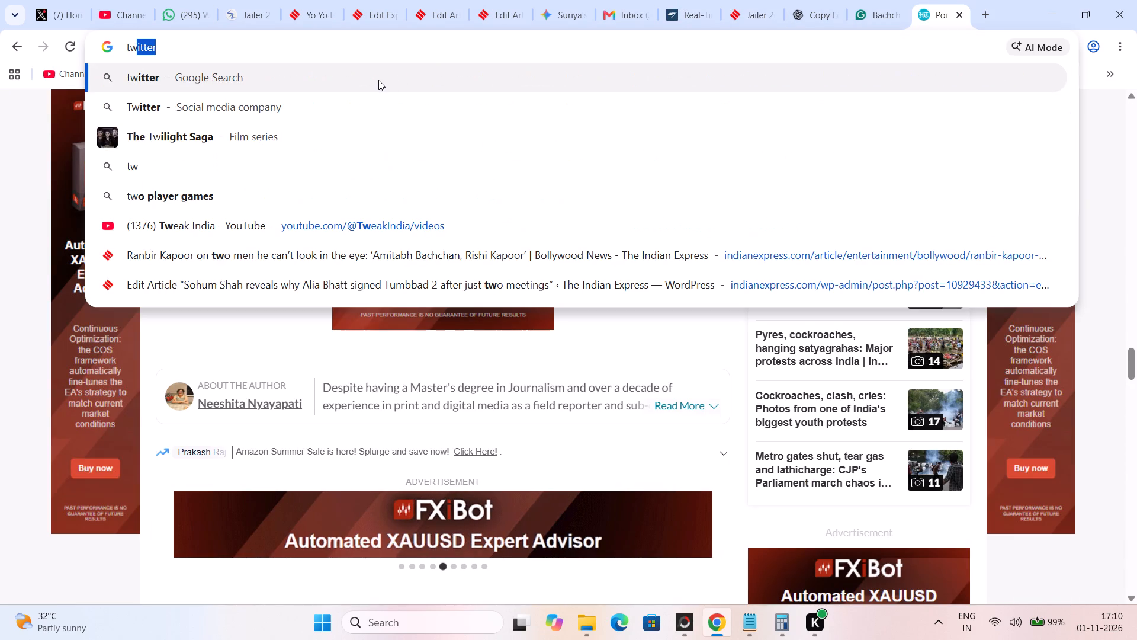
Search Google for "twitter" and open the X site from the results.
{"action": "left_click", "coordinate": [378, 80]}
{"action": "left_click", "coordinate": [262, 259]}
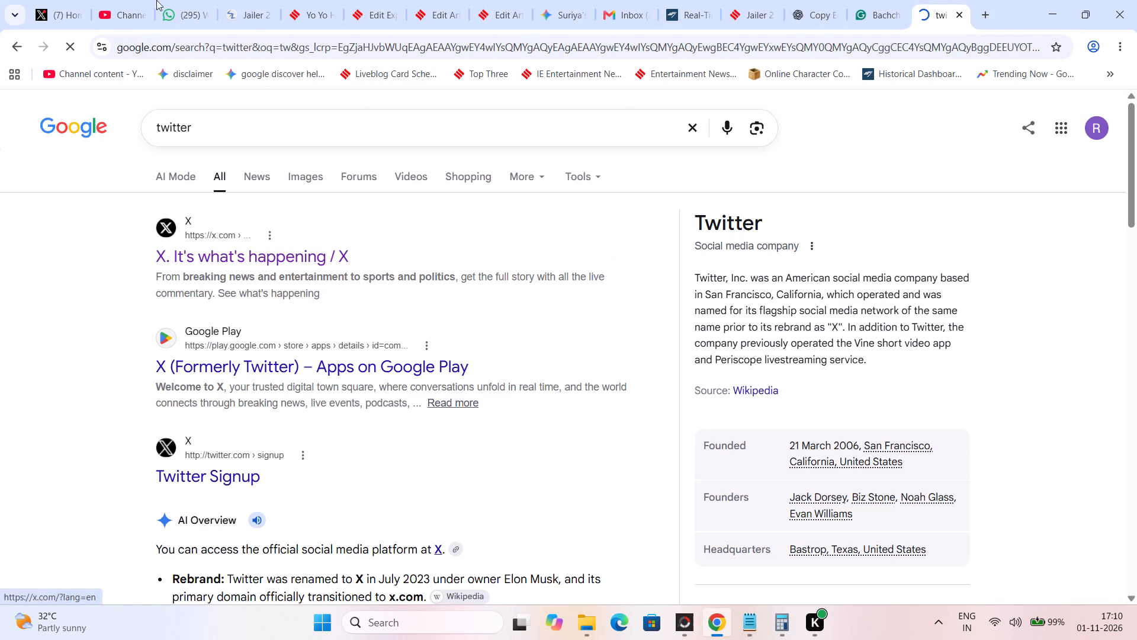
Switch to the already open YouTube Studio channel page.
{"action": "left_click", "coordinate": [142, 0]}
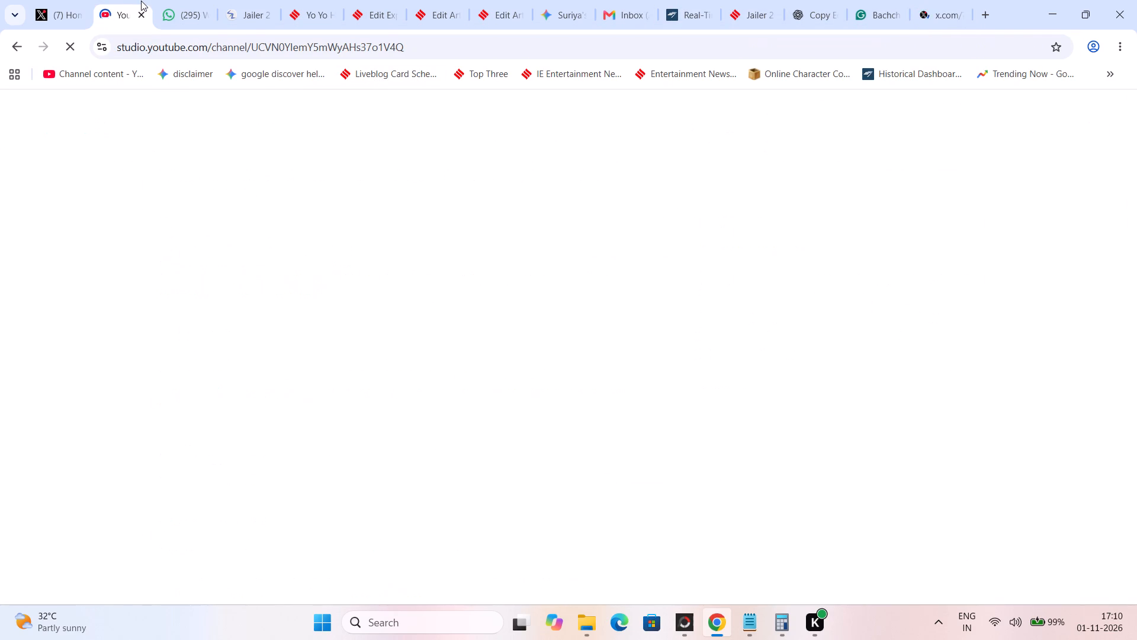